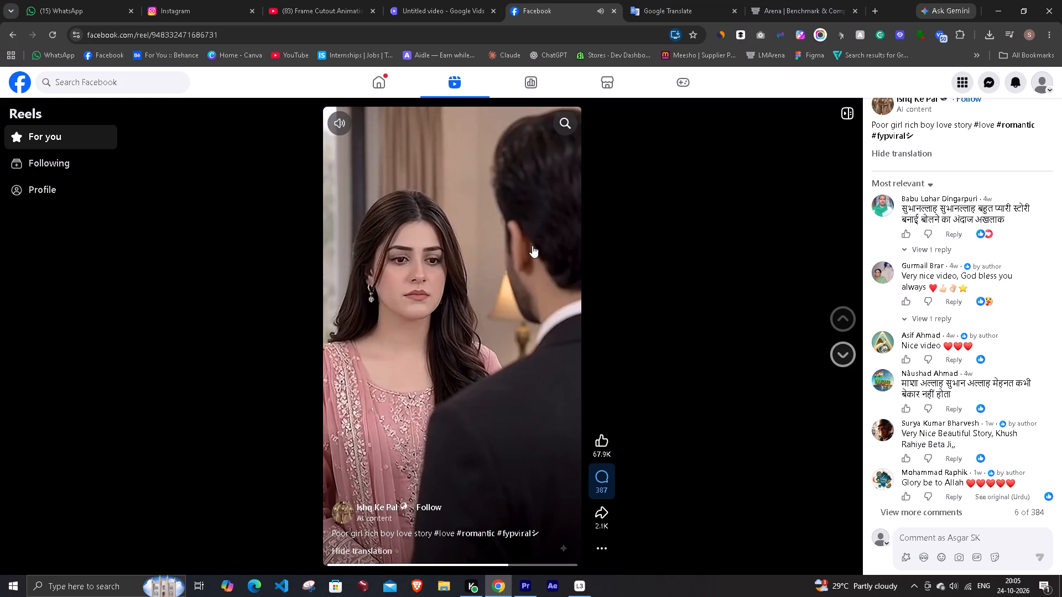
Pause the Facebook reel and close the Google Translate page.
{"action": "left_click", "coordinate": [496, 229]}
{"action": "left_click", "coordinate": [705, 0]}
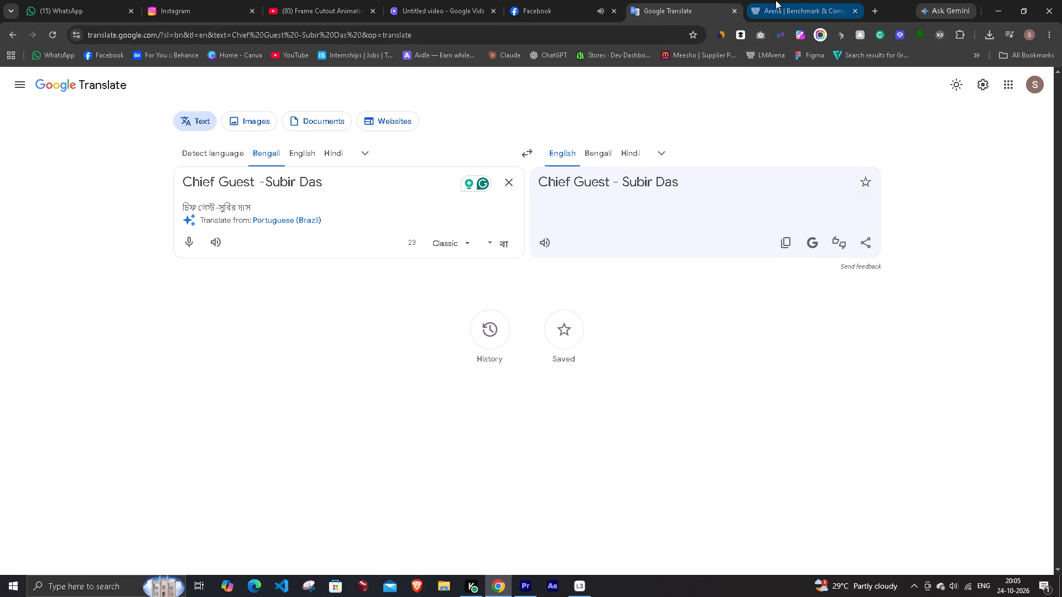
{"action": "left_click", "coordinate": [732, 12]}
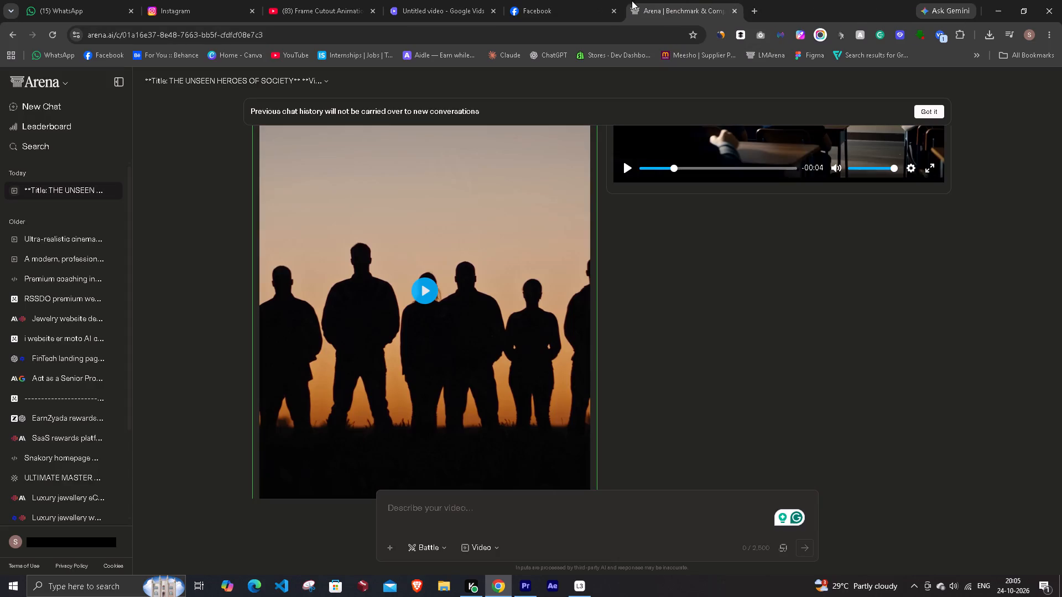
Return to the Facebook reel, play it while raising the system speaker volume, and pause it again.
{"action": "left_click", "coordinate": [850, 415]}
{"action": "left_click", "coordinate": [623, 0]}
{"action": "left_click", "coordinate": [480, 272]}
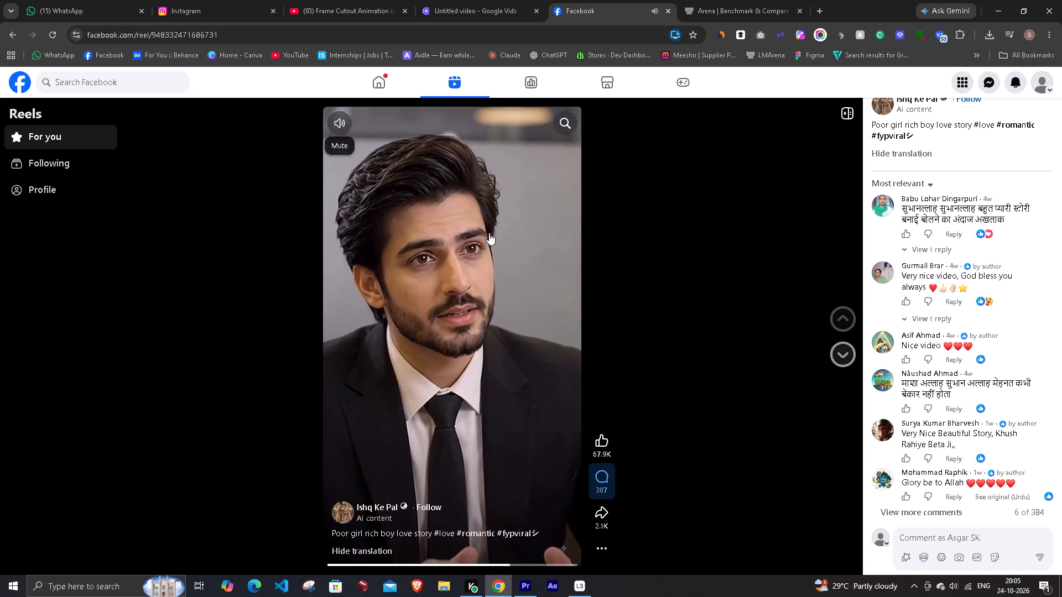
{"action": "left_click", "coordinate": [952, 588]}
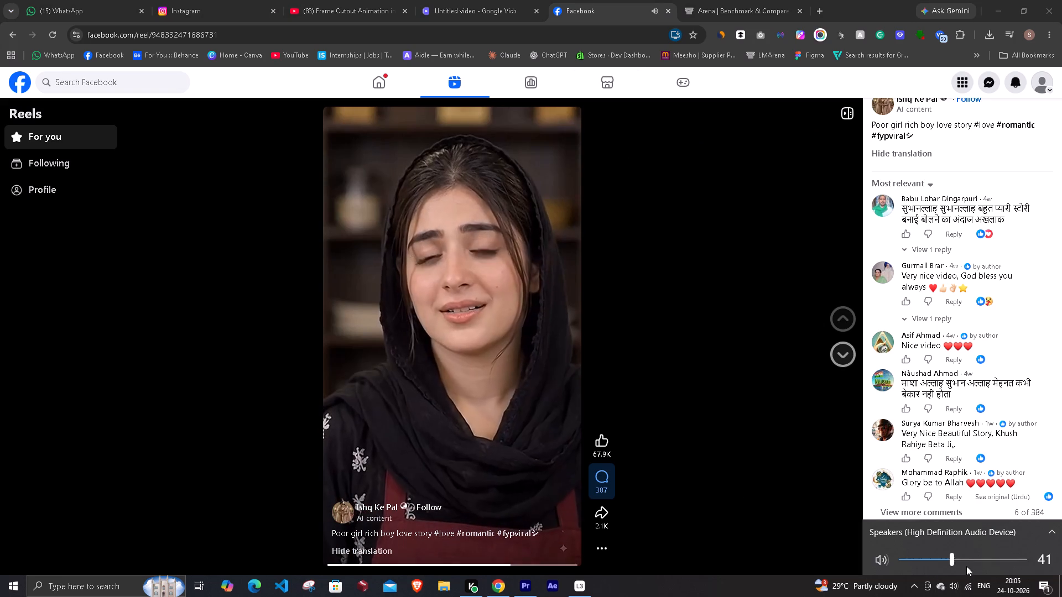
{"action": "left_click_drag", "start_coordinate": [964, 558], "coordinate": [975, 558]}
{"action": "left_click", "coordinate": [737, 577]}
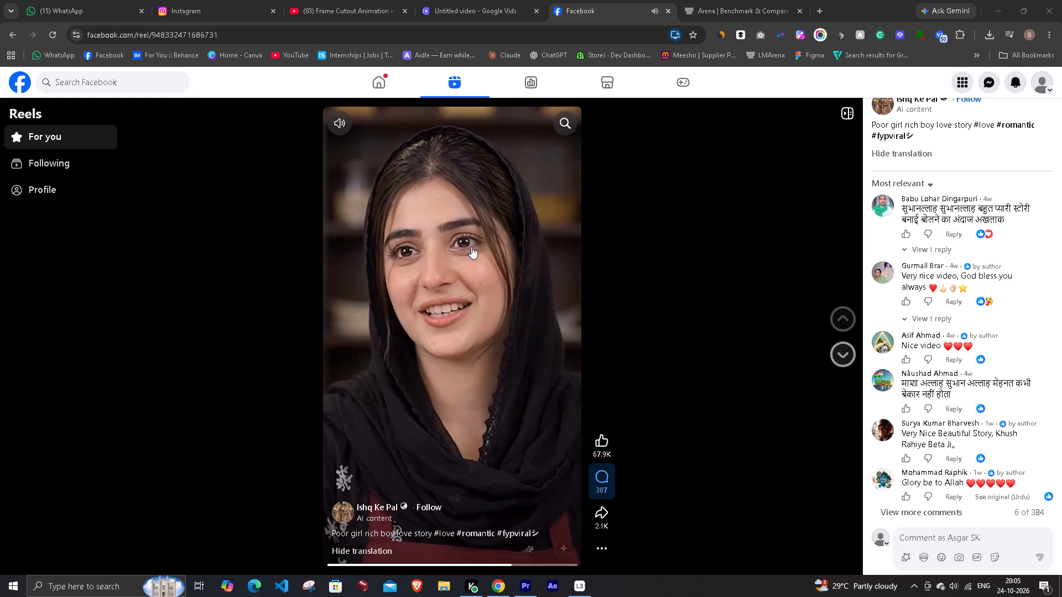
{"action": "left_click", "coordinate": [459, 248]}
Switch to Adobe Premiere and play through the end of the selected MVI_0187-002.MP4 clip, returning the playhead to 00:02:49:33.
{"action": "left_click", "coordinate": [525, 590]}
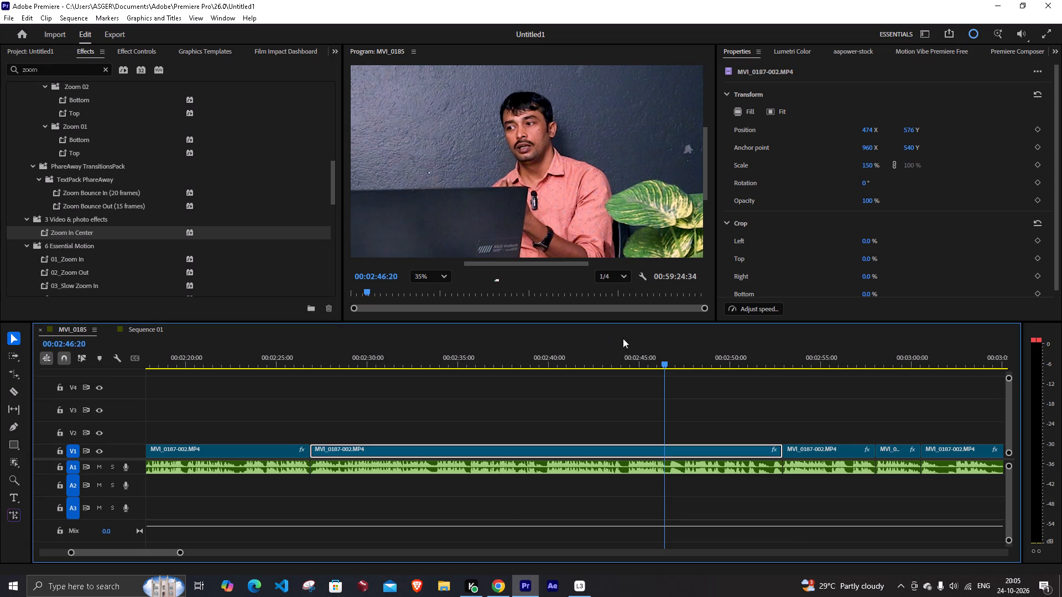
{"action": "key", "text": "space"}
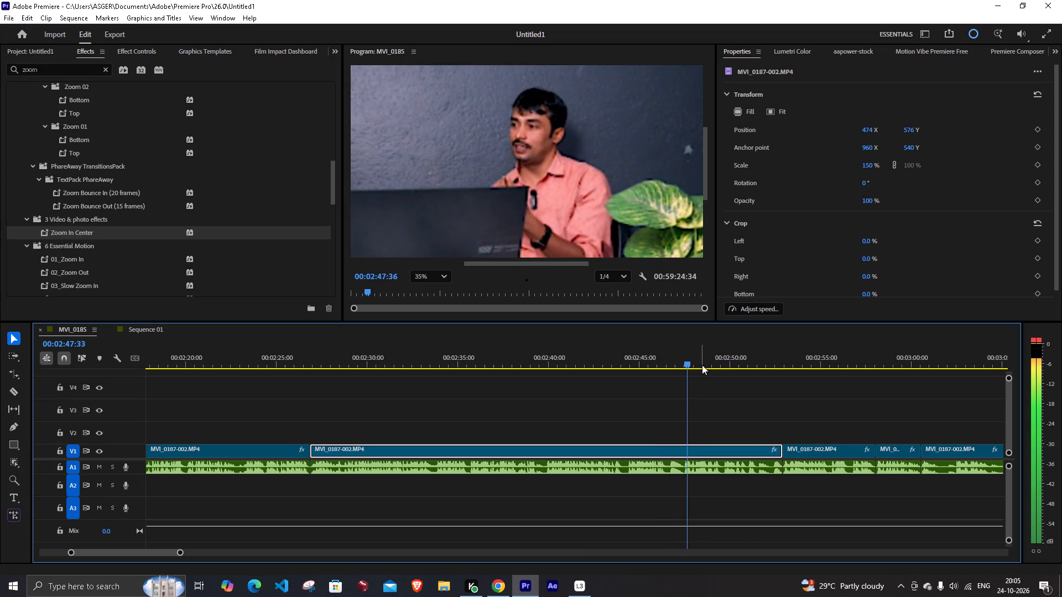
{"action": "left_click_drag", "start_coordinate": [715, 364], "coordinate": [674, 369]}
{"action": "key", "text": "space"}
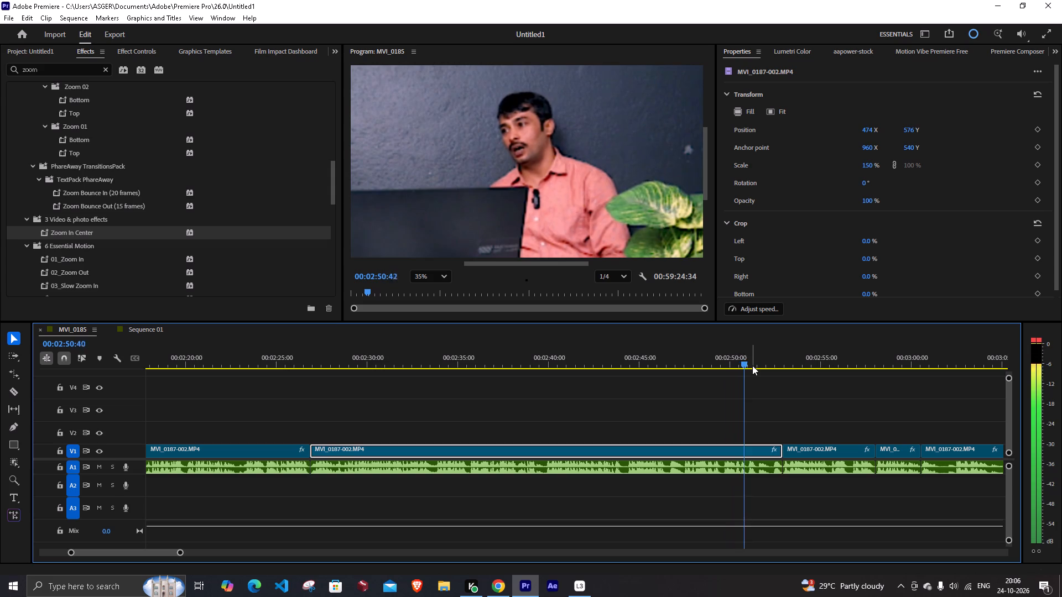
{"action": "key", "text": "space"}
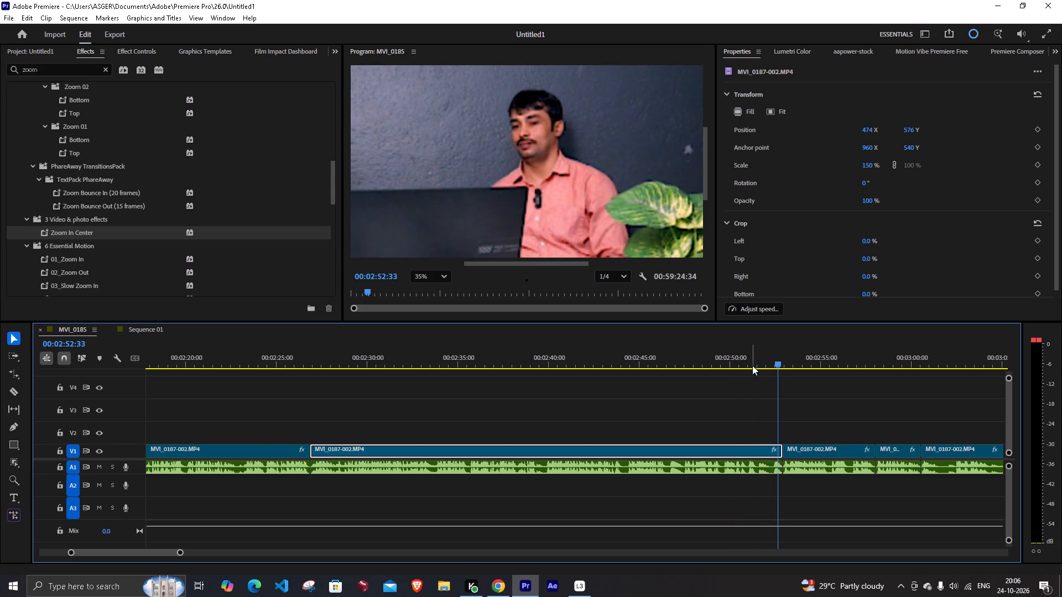
{"action": "left_click_drag", "start_coordinate": [787, 357], "coordinate": [725, 396]}
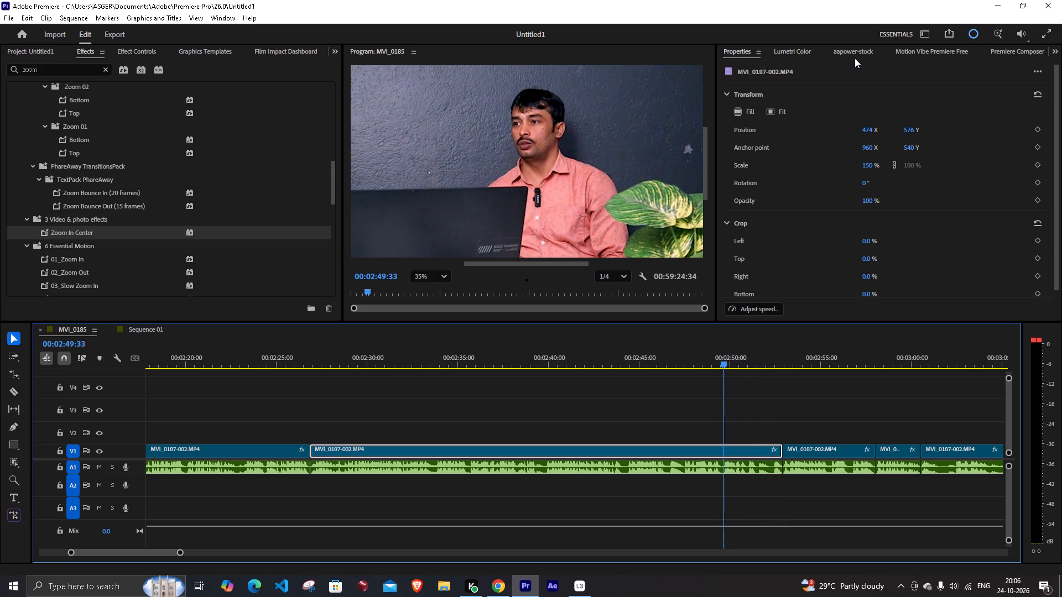
Open the Motion Vibe Premiere Free extension and show its Social Media Elements templates.
{"action": "left_click", "coordinate": [843, 53]}
{"action": "left_click", "coordinate": [928, 48]}
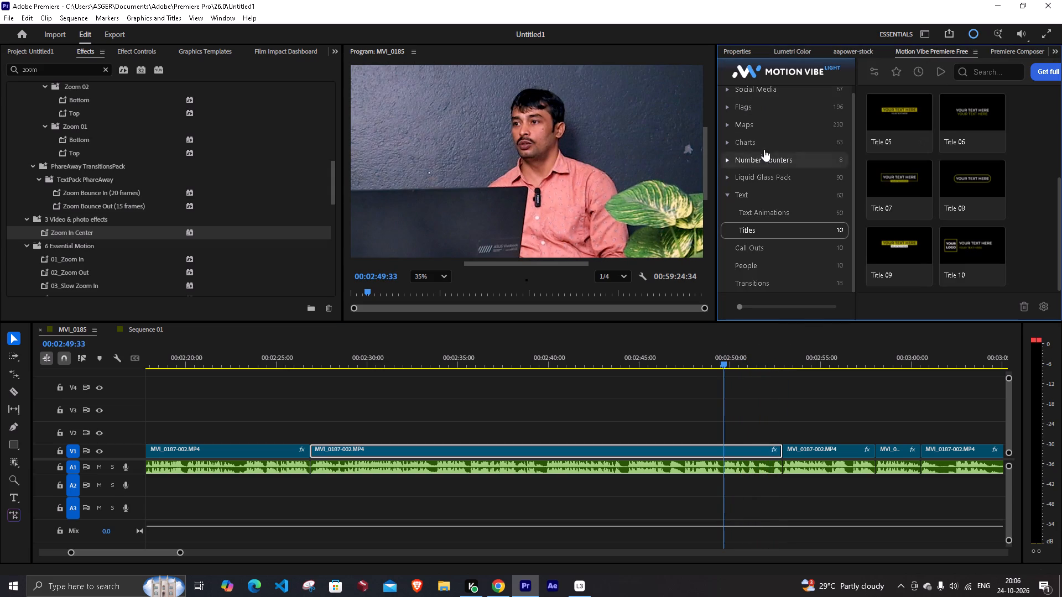
{"action": "scroll", "coordinate": [756, 121], "scroll_direction": "up", "scroll_amount": 3}
{"action": "left_click", "coordinate": [774, 98]}
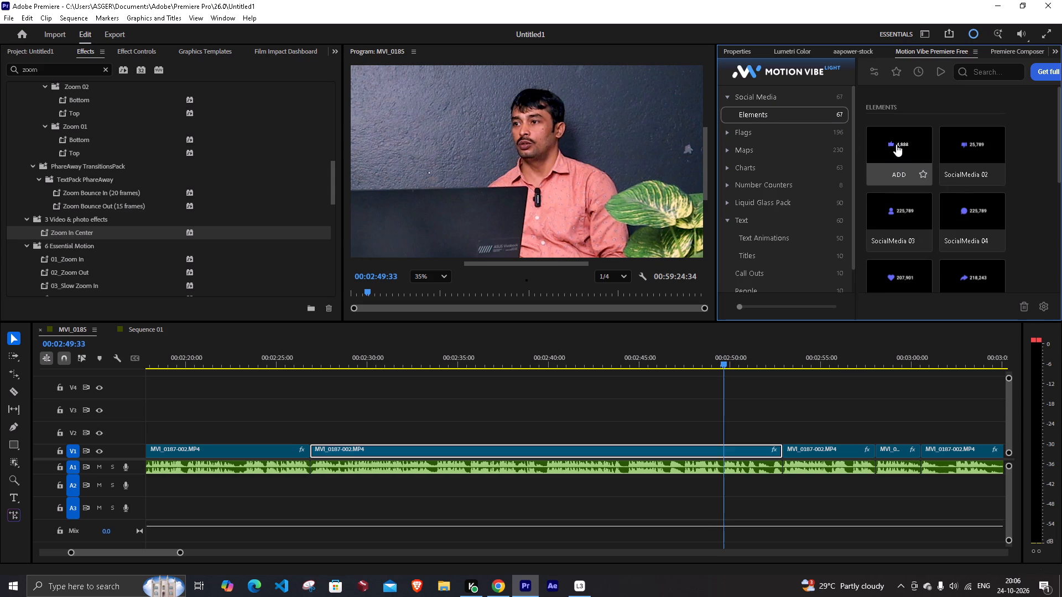
Play back the interview between about 00:02:46 and 00:02:50 and park the playhead at 00:02:47:24.
{"action": "left_click_drag", "start_coordinate": [719, 355], "coordinate": [718, 361]}
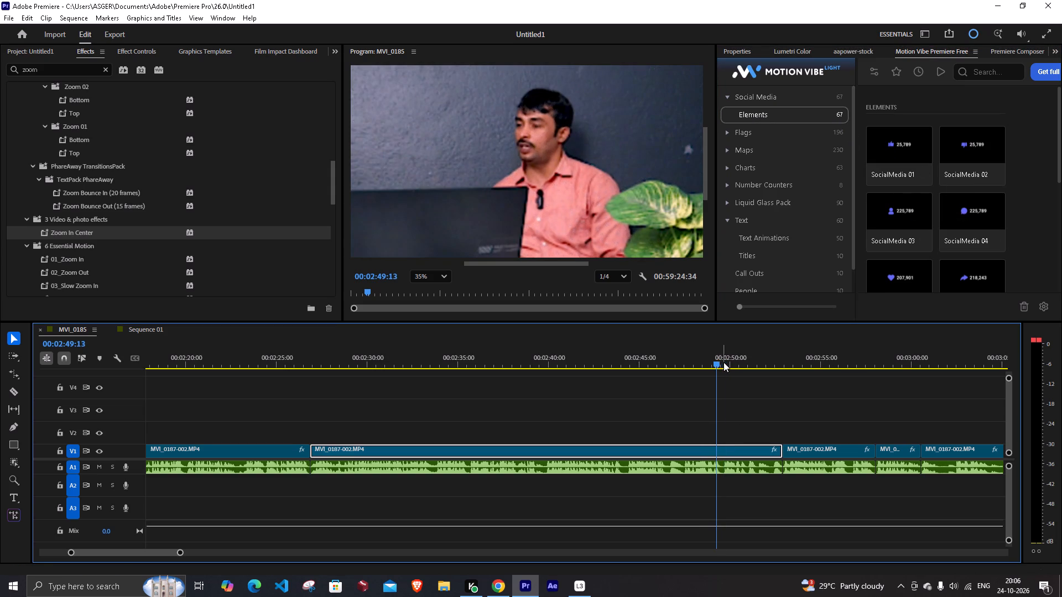
{"action": "key", "text": "space"}
{"action": "key", "text": "space"}
{"action": "key", "text": "space"}
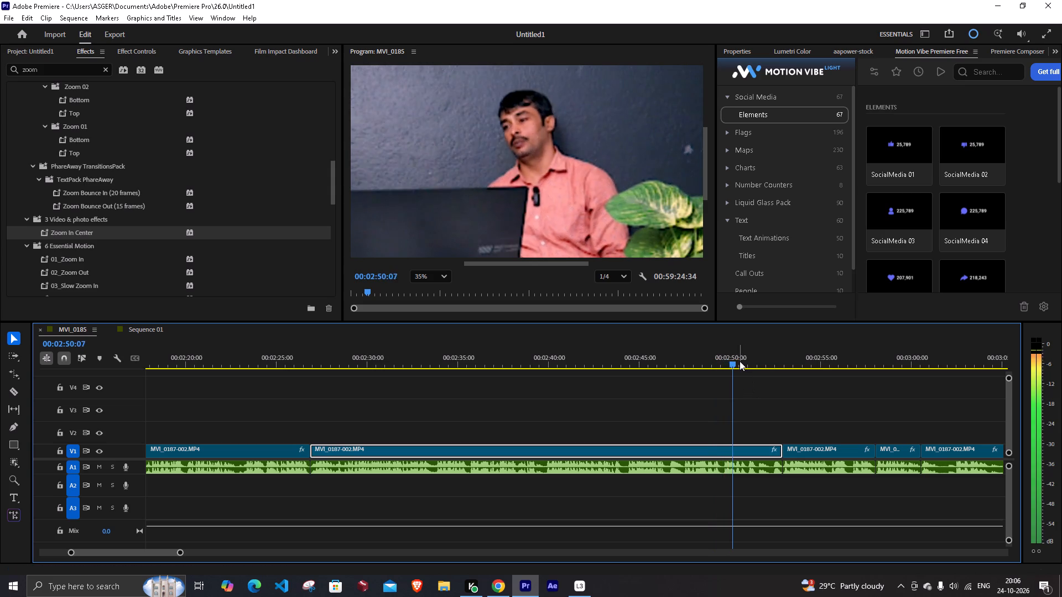
{"action": "key", "text": "space"}
{"action": "left_click_drag", "start_coordinate": [753, 356], "coordinate": [724, 375]}
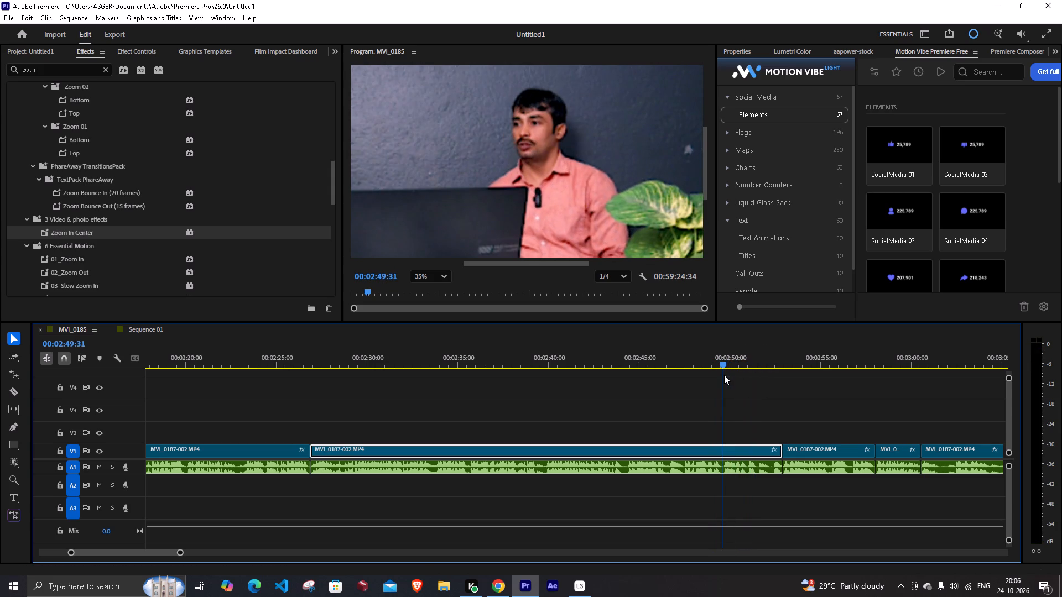
{"action": "left_click_drag", "start_coordinate": [724, 375], "coordinate": [722, 375]}
{"action": "left_click_drag", "start_coordinate": [725, 359], "coordinate": [660, 383]}
{"action": "key", "text": "space"}
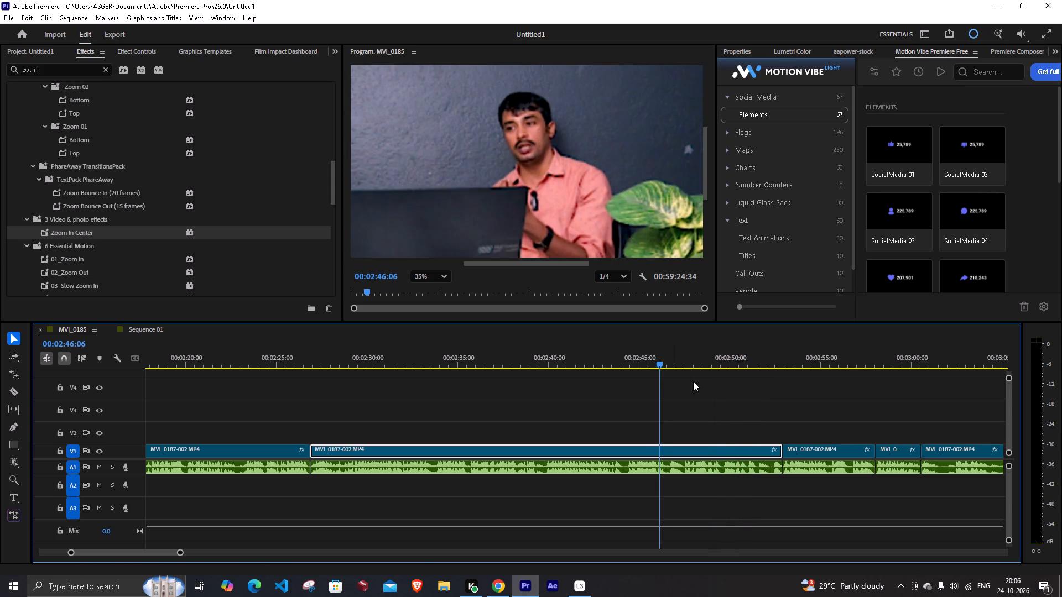
{"action": "key", "text": "space"}
{"action": "key", "text": "space"}
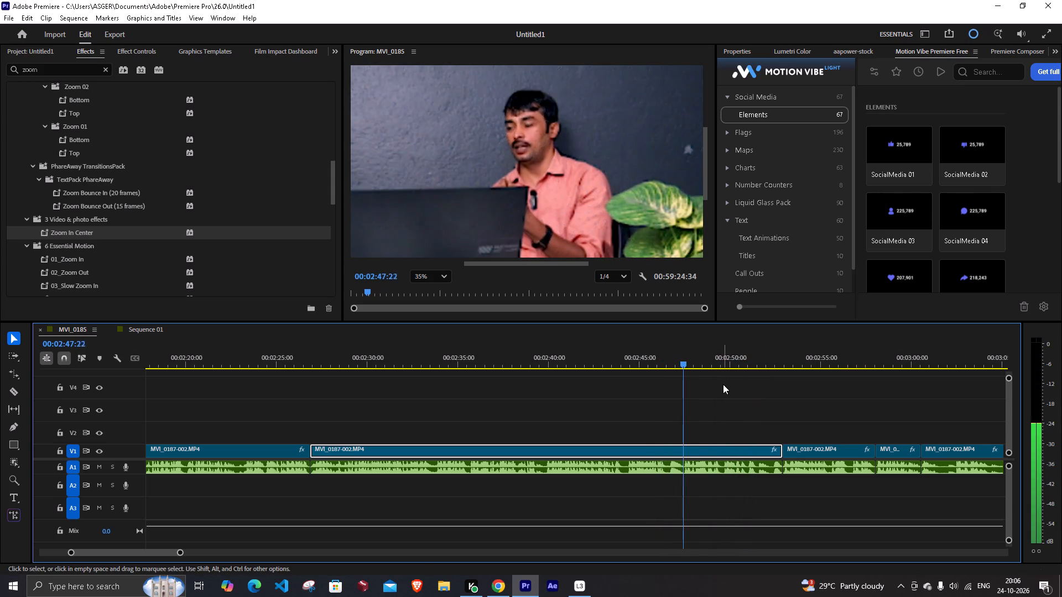
{"action": "key", "text": "space"}
{"action": "left_click_drag", "start_coordinate": [692, 362], "coordinate": [687, 363]}
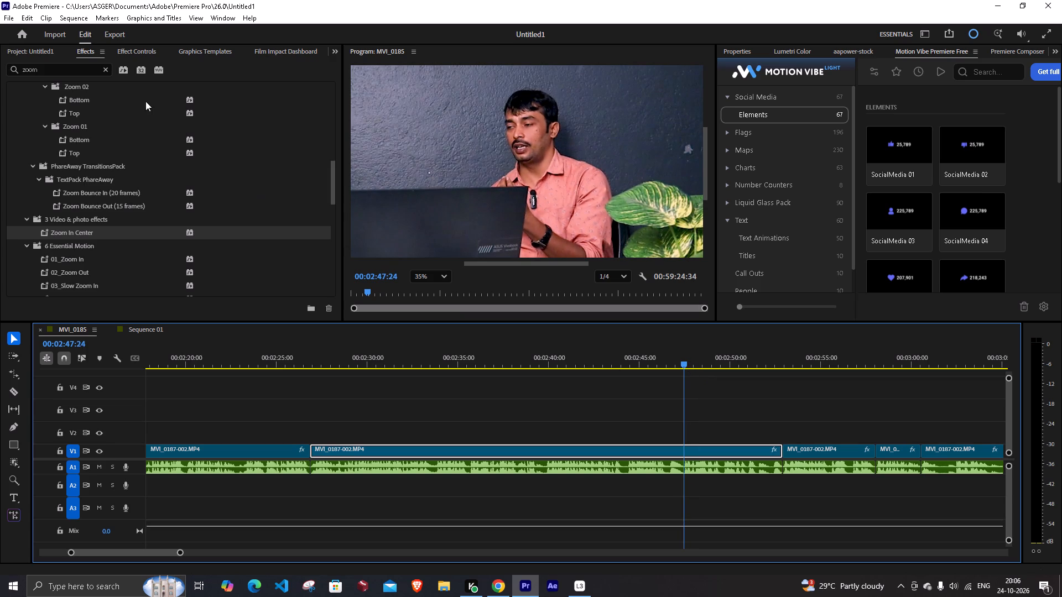
Create a new bin named bg in the project and open it.
{"action": "left_click", "coordinate": [38, 51]}
{"action": "left_click", "coordinate": [194, 265]}
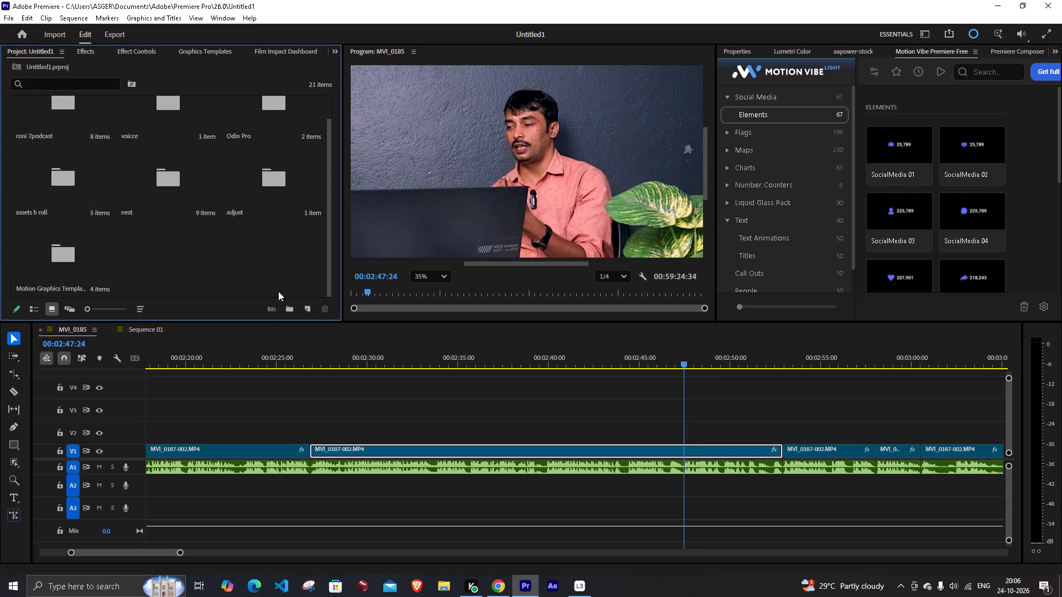
{"action": "left_click", "coordinate": [289, 307]}
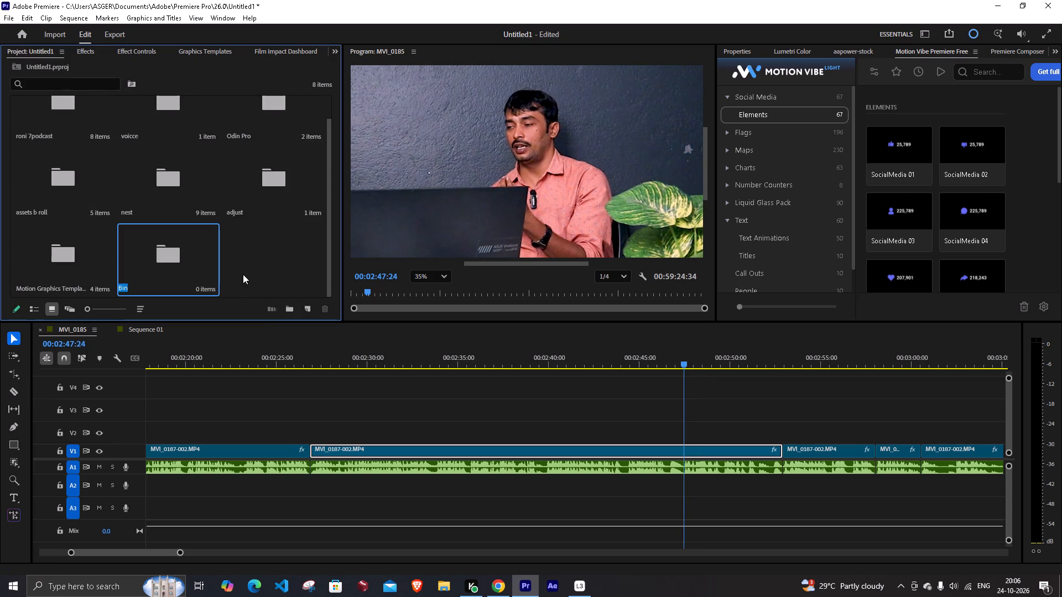
{"action": "key", "text": "BackSpace"}
{"action": "type", "text": "bg"}
{"action": "left_click", "coordinate": [263, 267]}
{"action": "double_click", "coordinate": [133, 240]}
{"action": "double_click", "coordinate": [155, 243]}
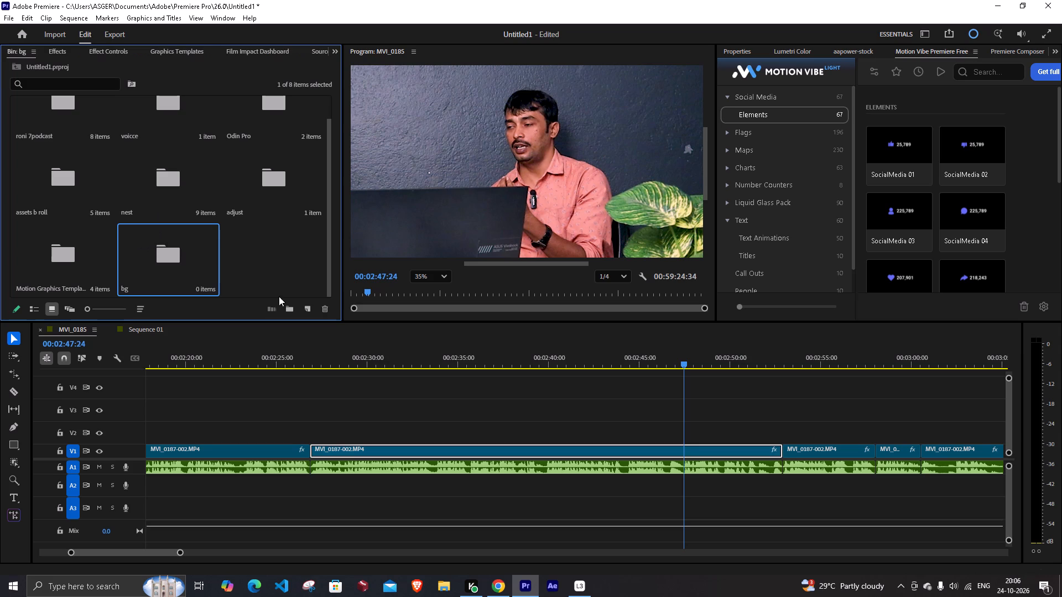
Create a white (FFFFFF) color matte with the default name in the bg bin.
{"action": "left_click", "coordinate": [305, 308]}
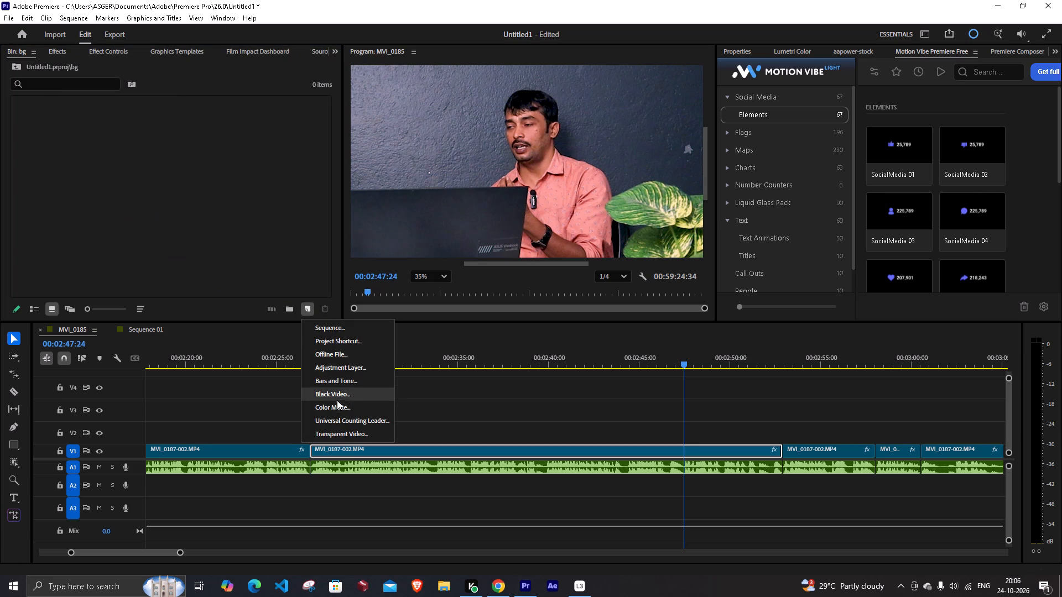
{"action": "left_click", "coordinate": [332, 404]}
{"action": "left_click", "coordinate": [574, 345]}
{"action": "left_click_drag", "start_coordinate": [450, 303], "coordinate": [301, 406]}
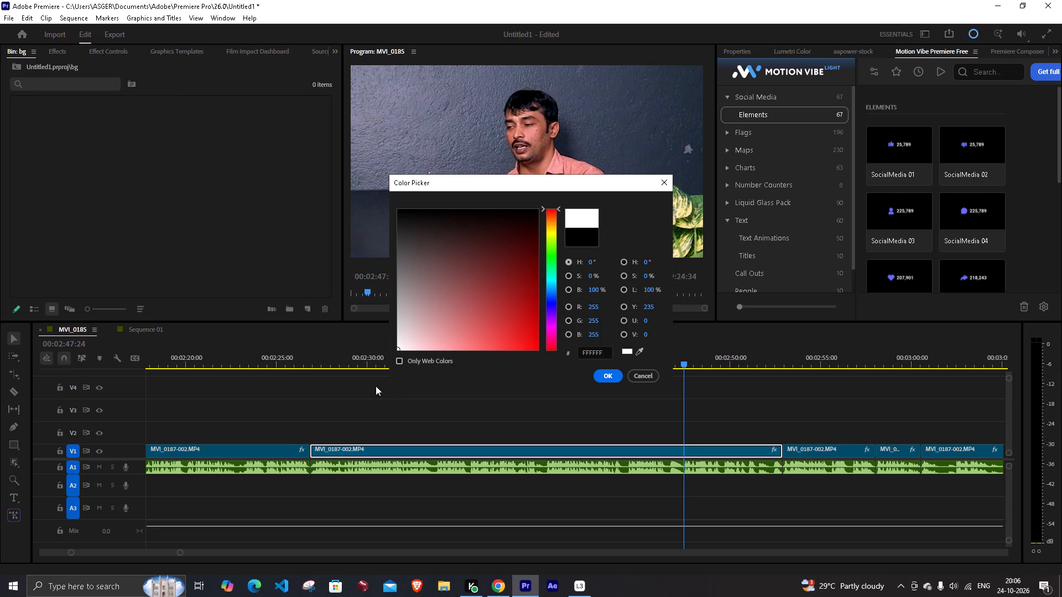
{"action": "left_click_drag", "start_coordinate": [605, 378], "coordinate": [596, 376]}
{"action": "left_click", "coordinate": [524, 313]}
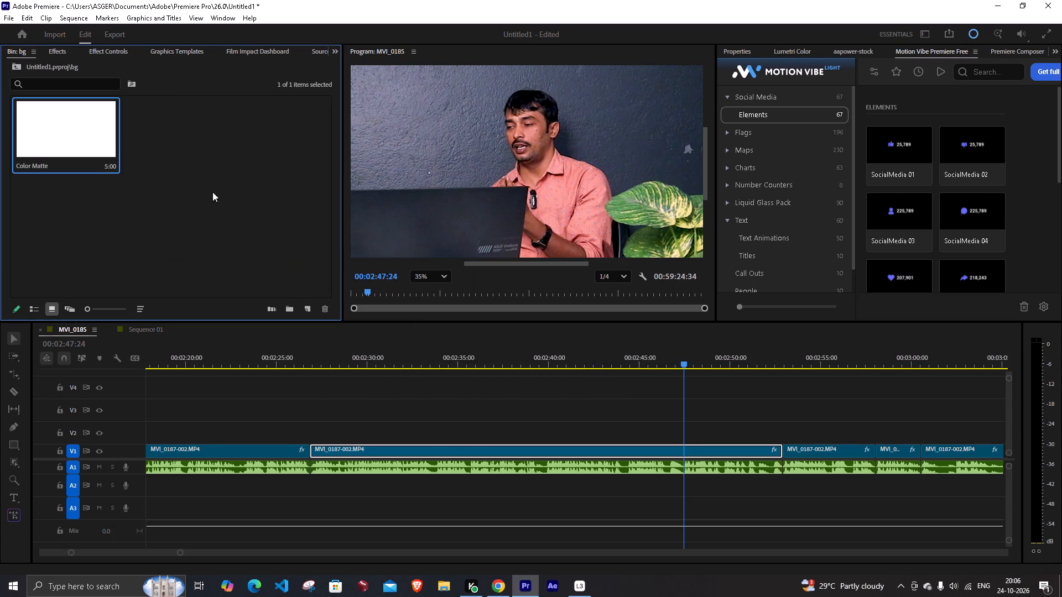
Place the color matte on V2 at 00:02:47:24 and extend its end to the end of the MVI_0187-002 clip below.
{"action": "left_click_drag", "start_coordinate": [80, 131], "coordinate": [689, 434]}
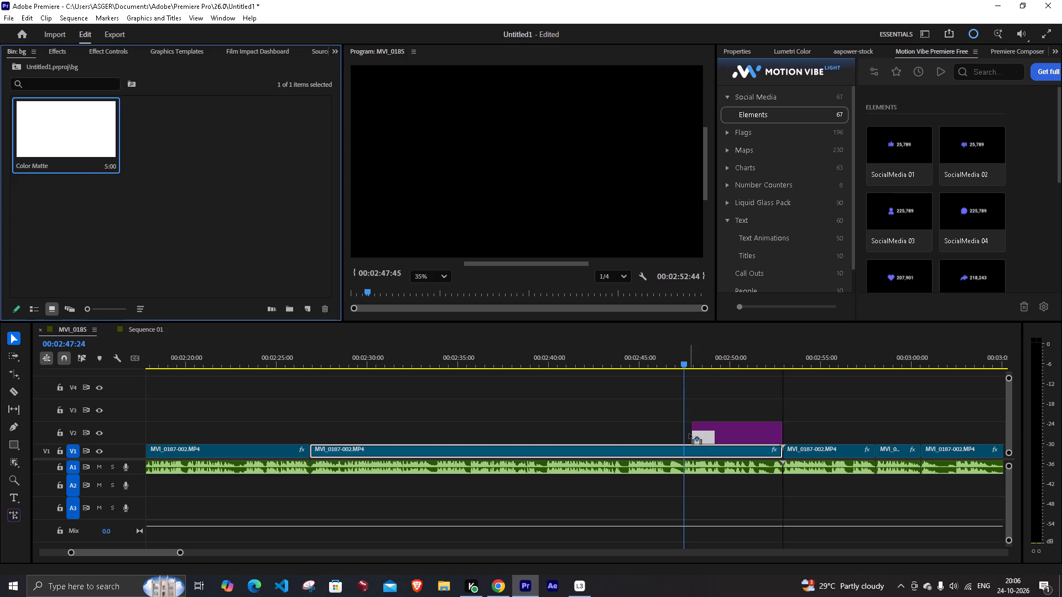
{"action": "left_click_drag", "start_coordinate": [689, 434], "coordinate": [683, 432]}
{"action": "left_click", "coordinate": [728, 432]}
{"action": "left_click_drag", "start_coordinate": [774, 426], "coordinate": [777, 426]}
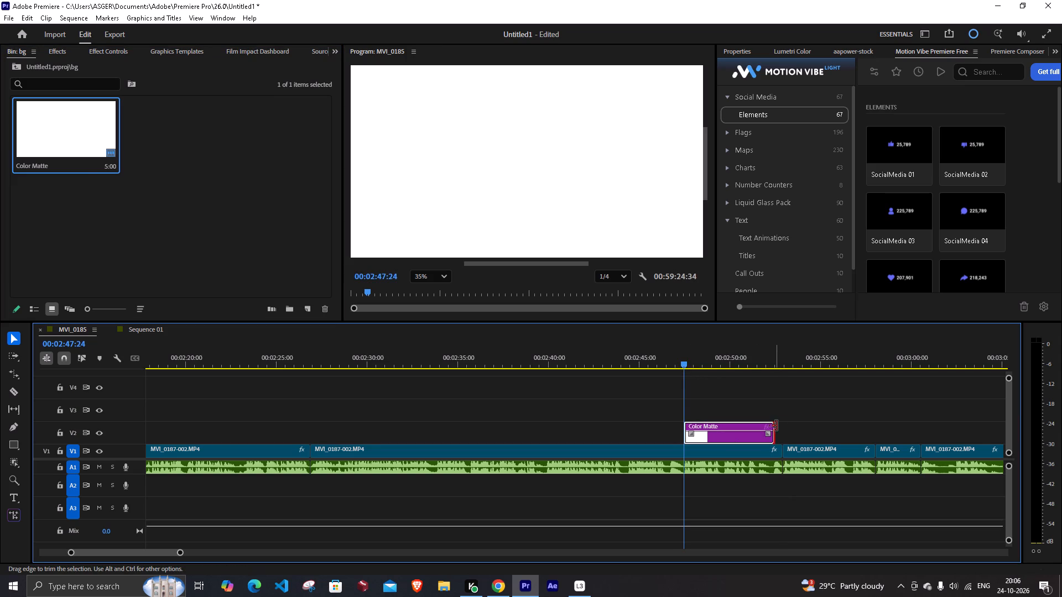
{"action": "left_click_drag", "start_coordinate": [777, 426], "coordinate": [795, 431]}
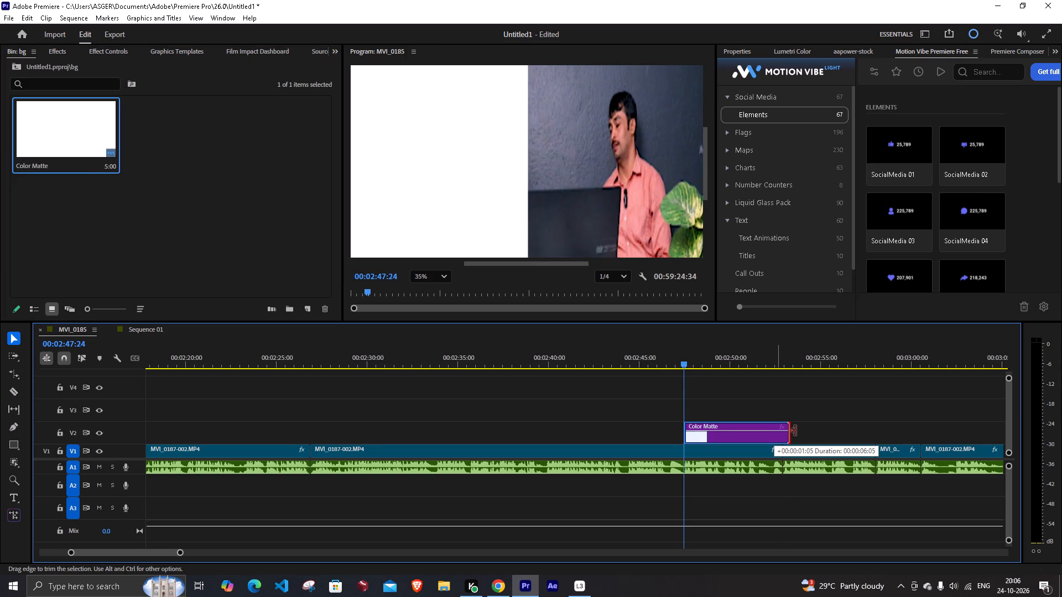
{"action": "left_click_drag", "start_coordinate": [795, 431], "coordinate": [782, 429]}
{"action": "left_click", "coordinate": [804, 422]}
Change the color matte's colour to dark grey 292929.
{"action": "left_click", "coordinate": [742, 420]}
{"action": "double_click", "coordinate": [739, 423]}
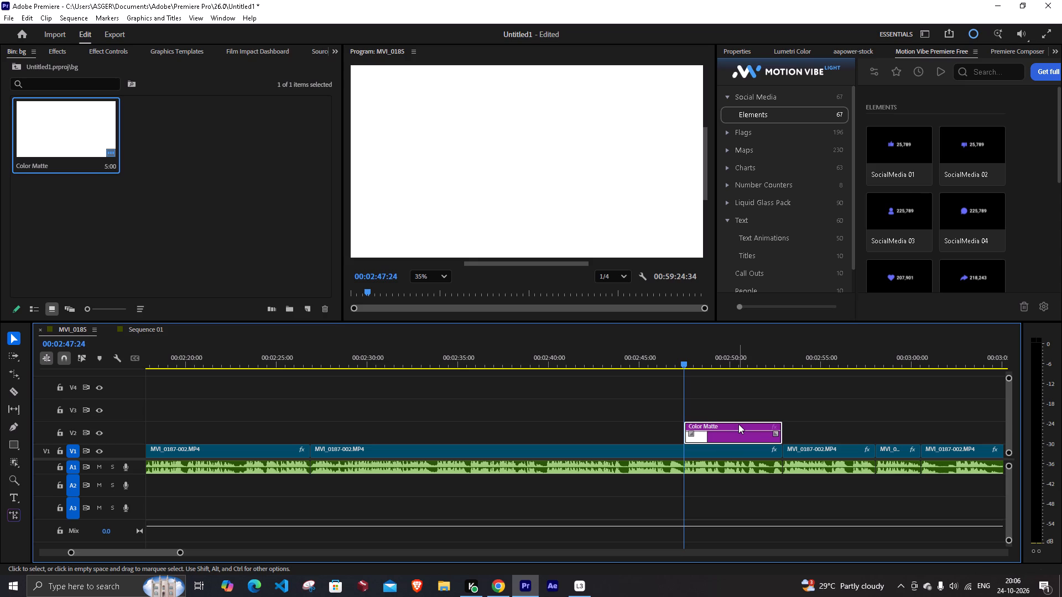
{"action": "left_click", "coordinate": [738, 424]}
{"action": "left_click_drag", "start_coordinate": [428, 275], "coordinate": [393, 241]}
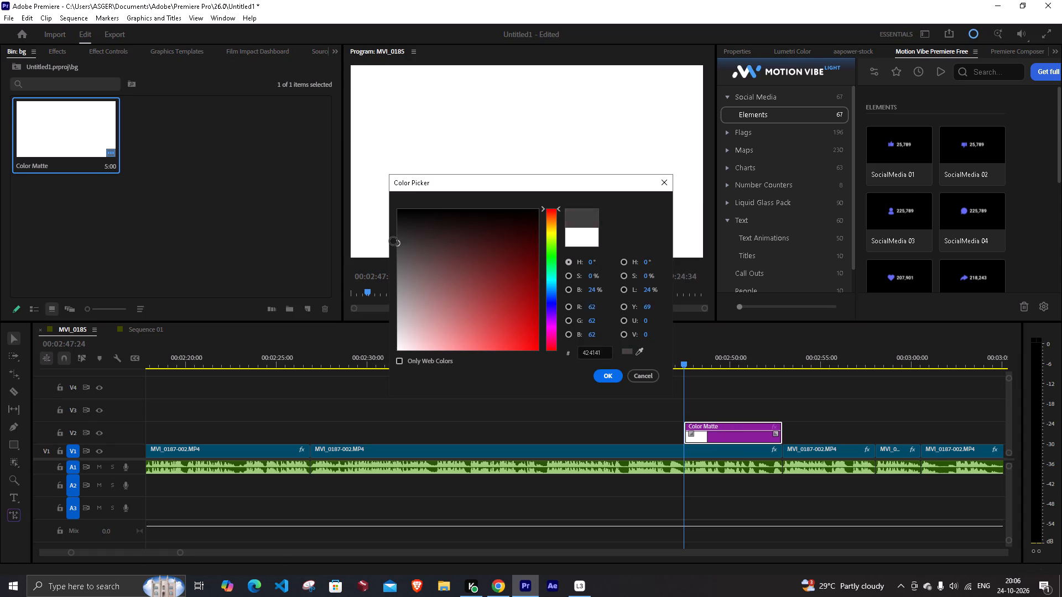
{"action": "left_click_drag", "start_coordinate": [393, 241], "coordinate": [387, 237]}
{"action": "left_click_drag", "start_coordinate": [399, 234], "coordinate": [394, 232]}
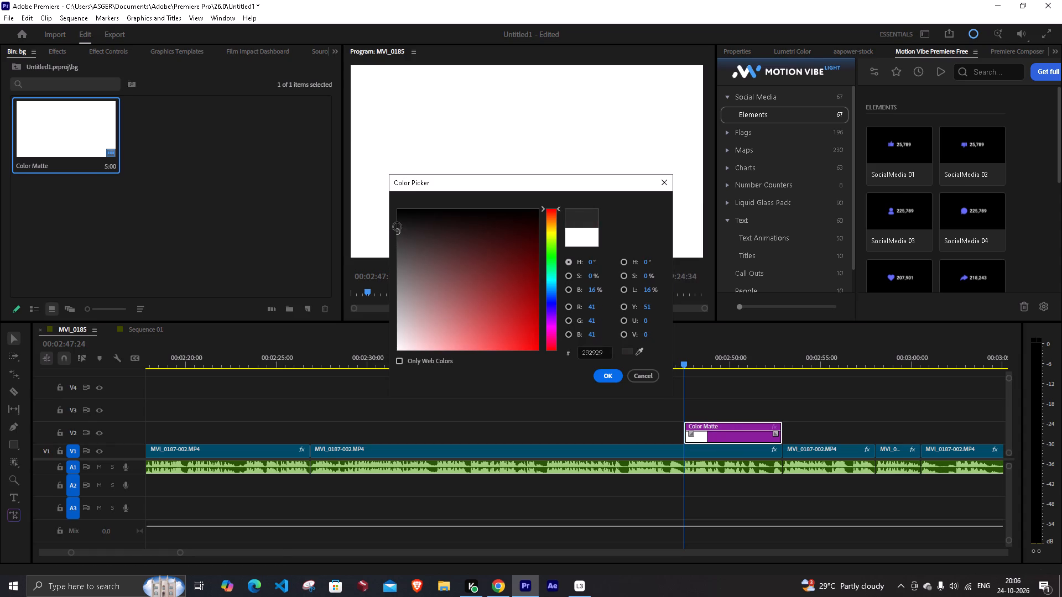
{"action": "left_click", "coordinate": [606, 377]}
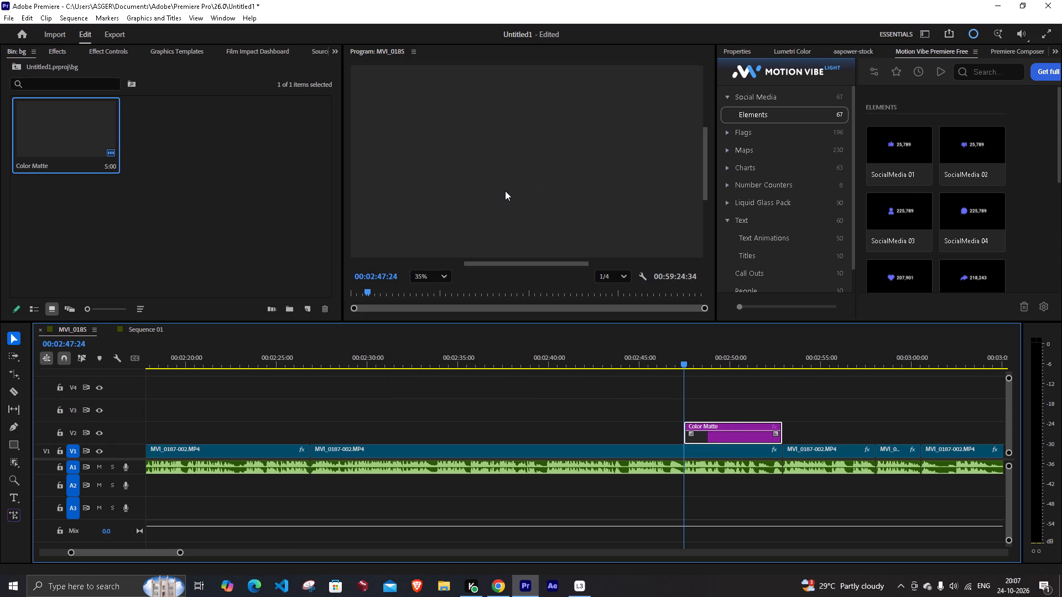
{"action": "left_click", "coordinate": [548, 400]}
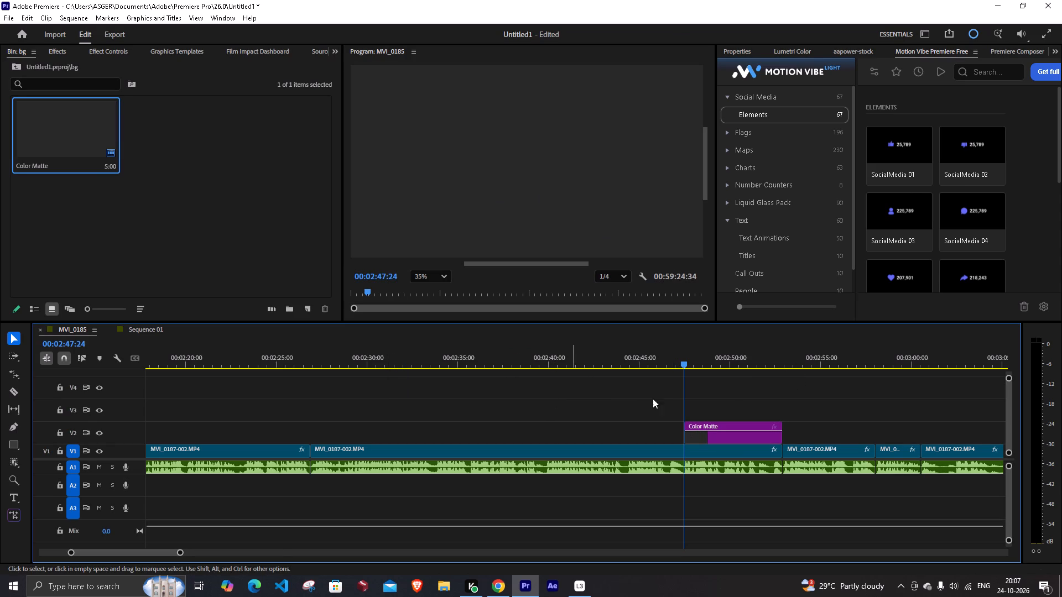
{"action": "left_click", "coordinate": [727, 398]}
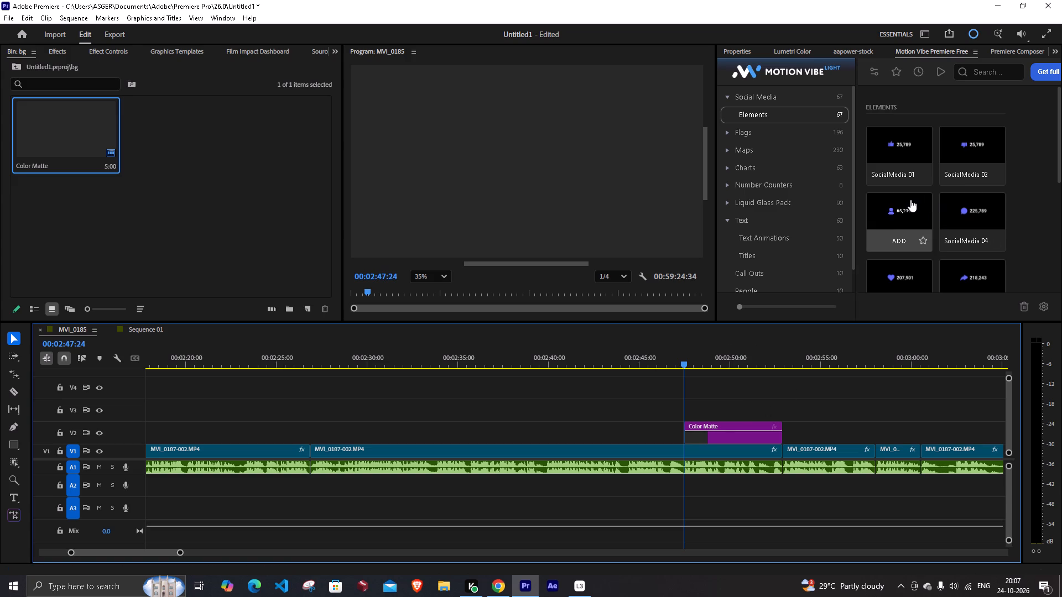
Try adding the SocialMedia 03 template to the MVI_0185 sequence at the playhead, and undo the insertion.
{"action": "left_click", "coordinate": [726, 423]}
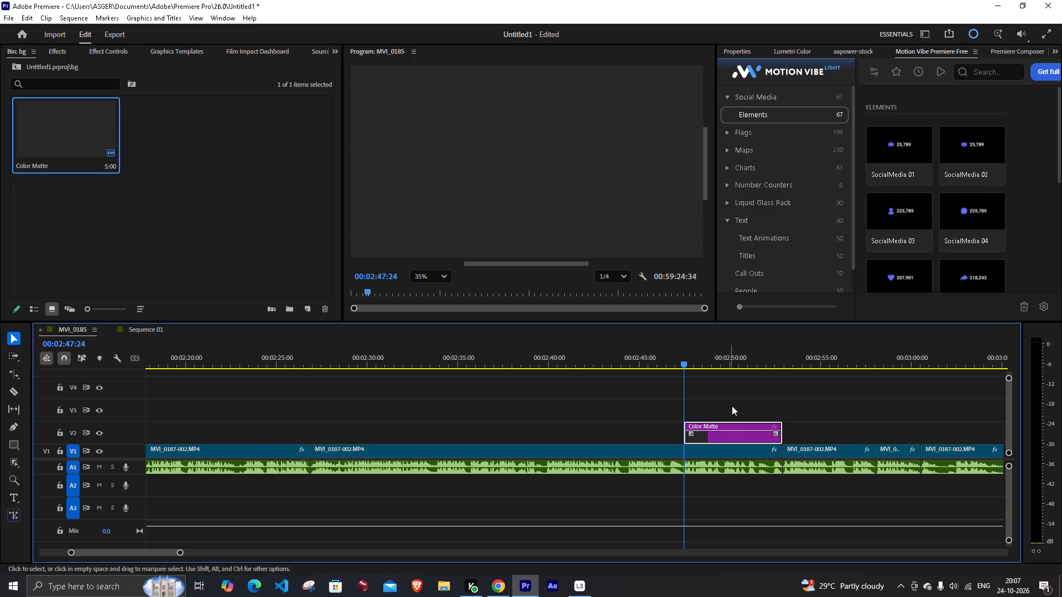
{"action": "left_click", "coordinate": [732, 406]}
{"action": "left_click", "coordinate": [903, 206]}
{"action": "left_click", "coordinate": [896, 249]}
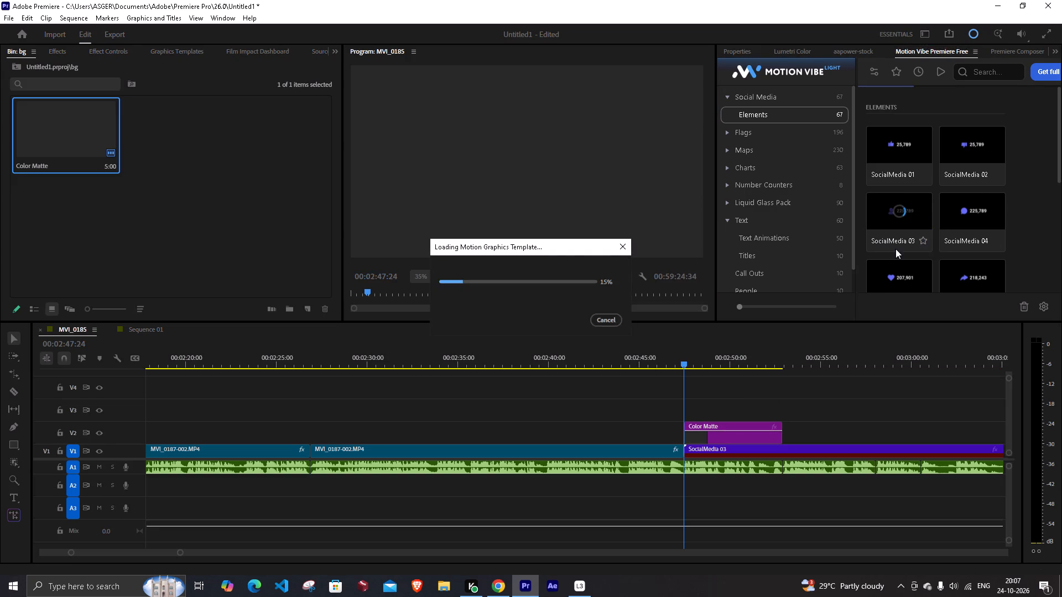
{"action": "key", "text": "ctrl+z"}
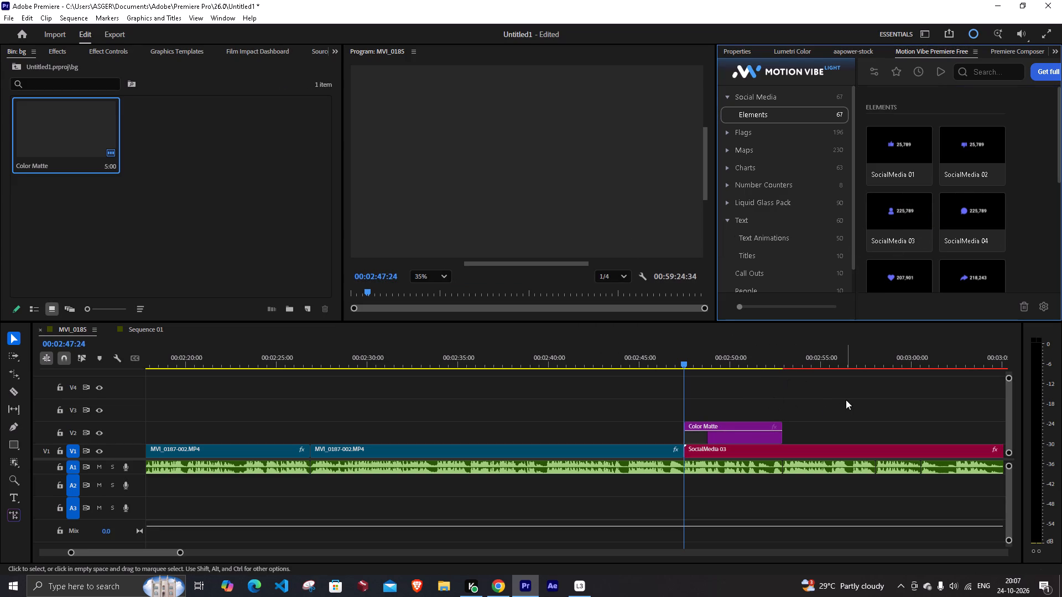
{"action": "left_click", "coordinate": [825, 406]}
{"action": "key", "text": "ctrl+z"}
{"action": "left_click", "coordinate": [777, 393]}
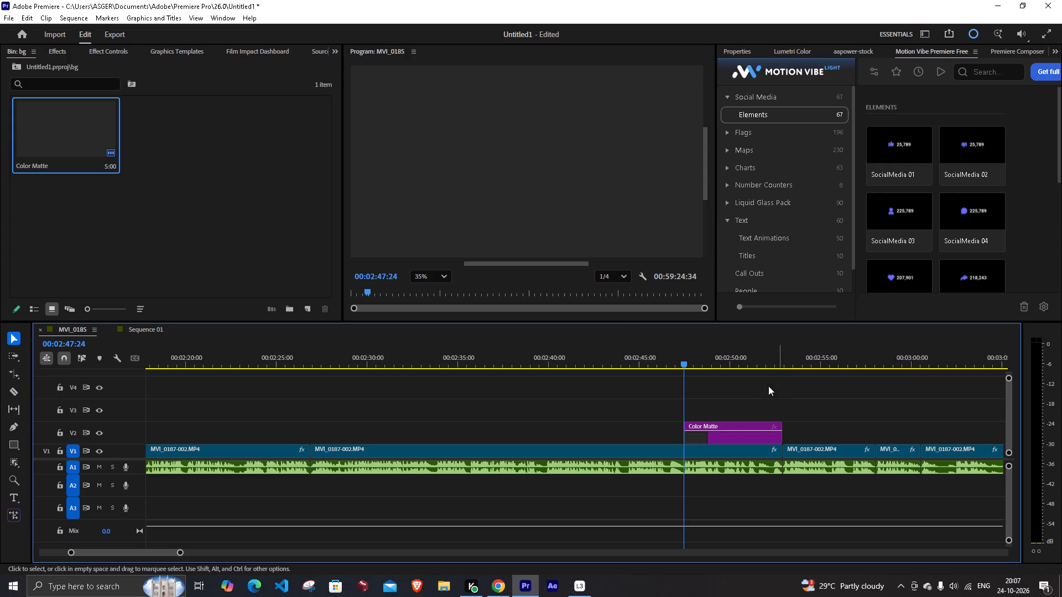
Switch to Sequence 01 and delete the Title 09 clip from V1.
{"action": "left_click", "coordinate": [151, 331]}
{"action": "left_click_drag", "start_coordinate": [284, 425], "coordinate": [175, 463]}
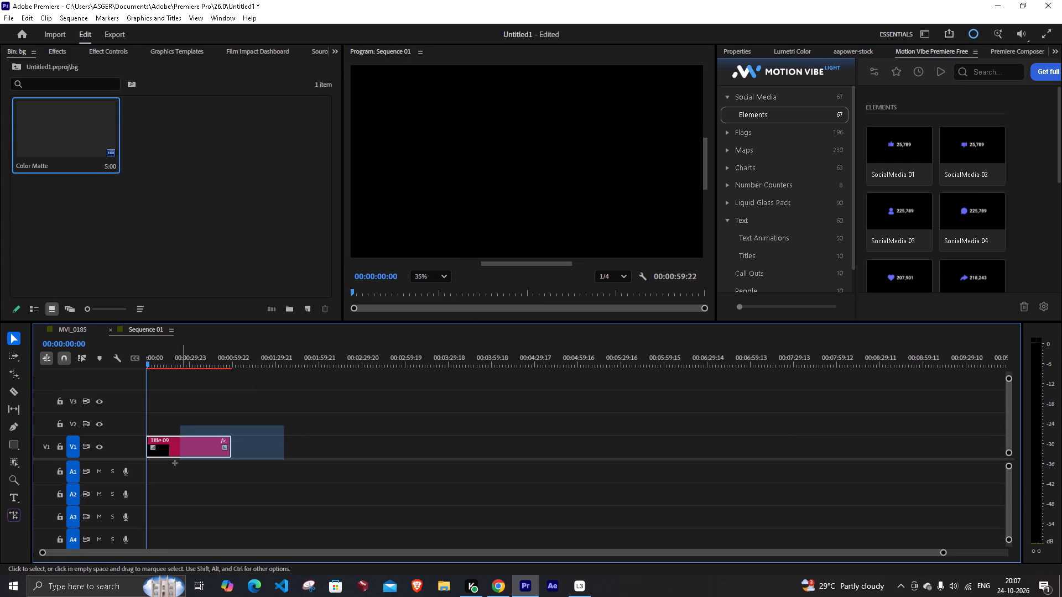
{"action": "left_click_drag", "start_coordinate": [175, 463], "coordinate": [174, 463]}
{"action": "key", "text": "BackSpace"}
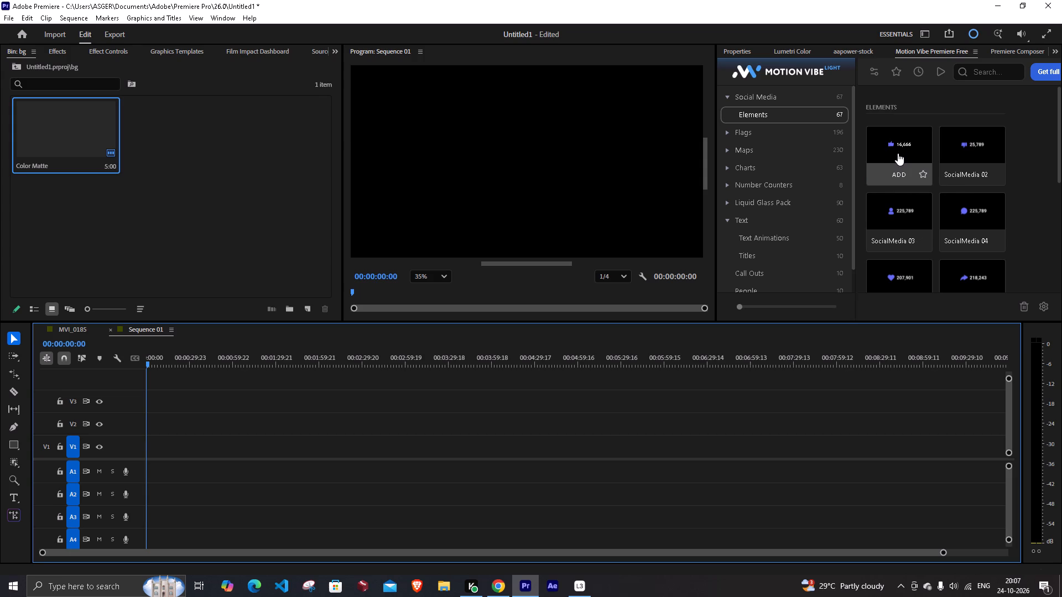
Add the SocialMedia 01 template at the start of Sequence 01 on V1.
{"action": "left_click", "coordinate": [898, 174]}
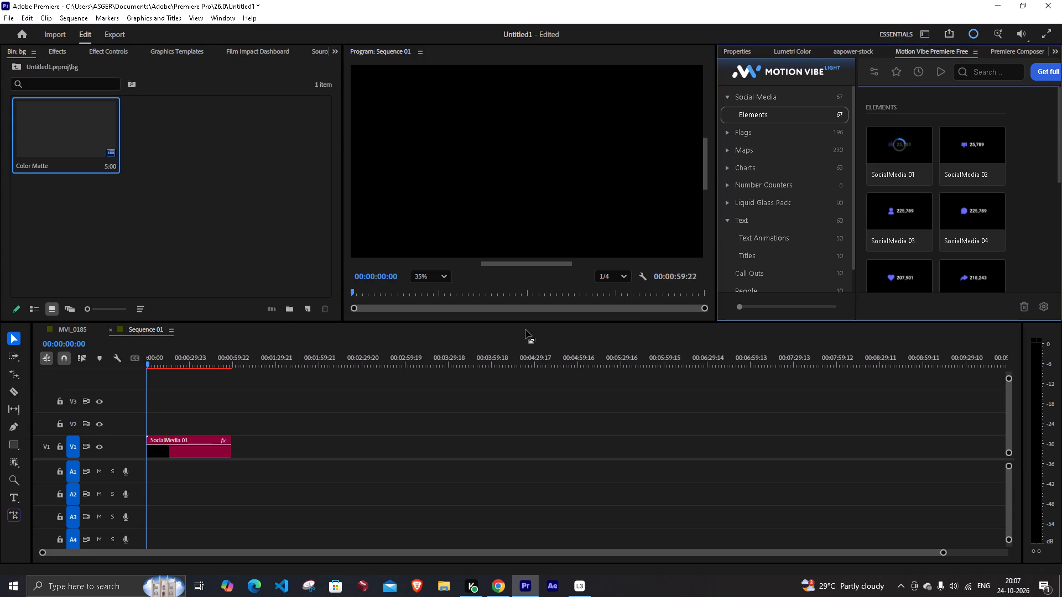
{"action": "left_click", "coordinate": [415, 398]}
Add the SocialMedia 04 template to Sequence 01 on V1 at 00:01:43:18.
{"action": "left_click_drag", "start_coordinate": [283, 365], "coordinate": [297, 365]}
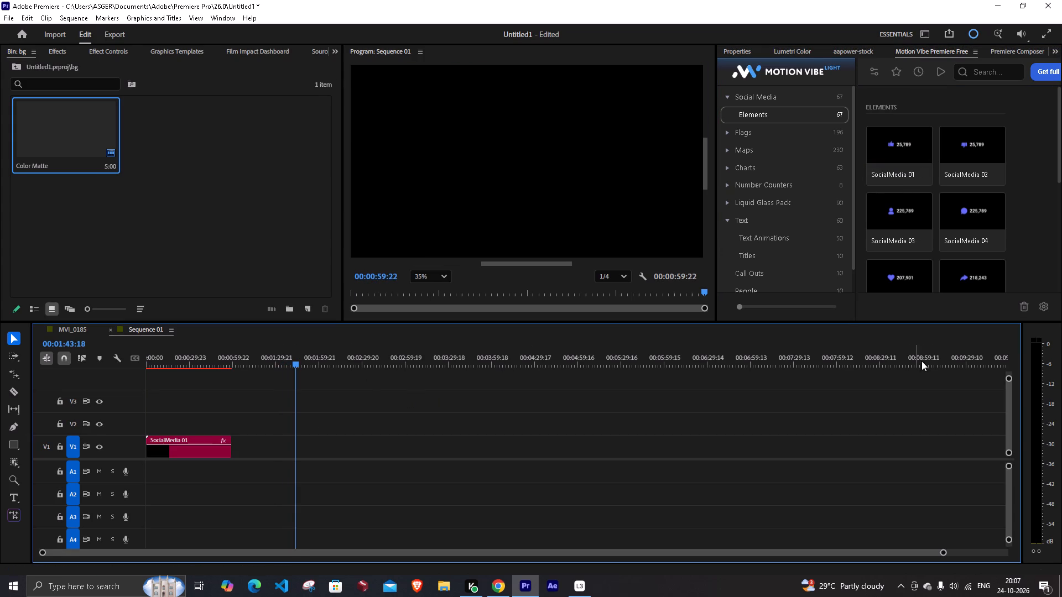
{"action": "left_click", "coordinate": [971, 211]}
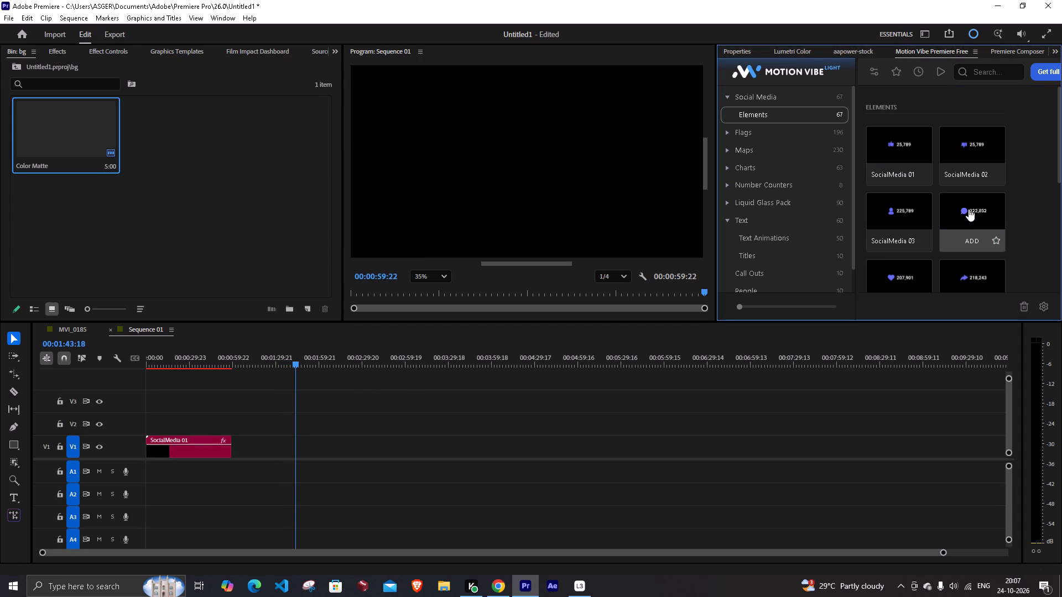
{"action": "left_click", "coordinate": [969, 209]}
{"action": "left_click", "coordinate": [963, 235]}
{"action": "left_click", "coordinate": [402, 432]}
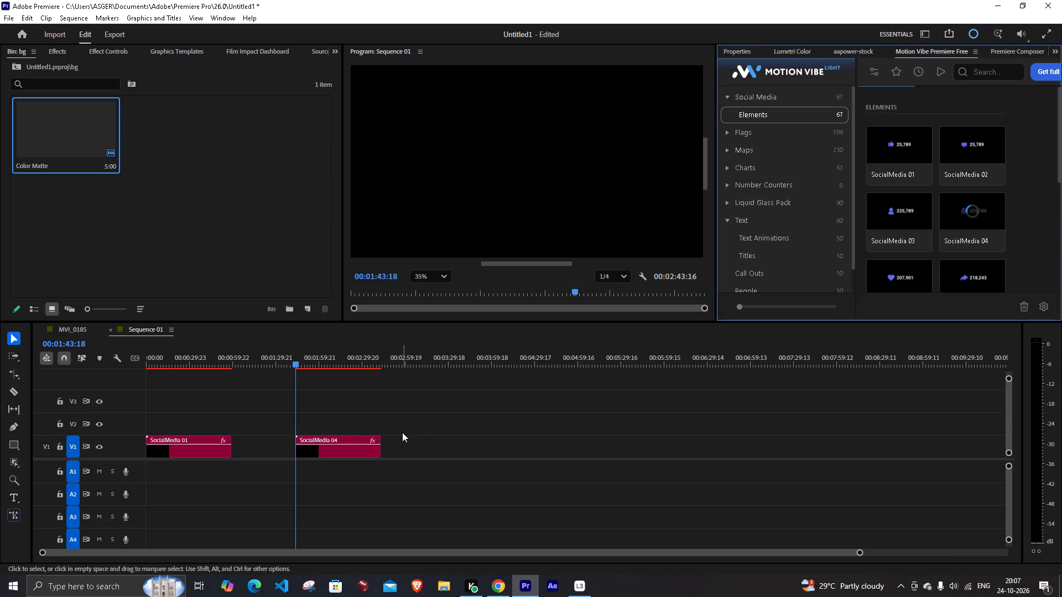
Move the SocialMedia 01 and SocialMedia 04 clips from Sequence 01 onto V3 of the MVI_0185 sequence.
{"action": "left_click_drag", "start_coordinate": [189, 411], "coordinate": [418, 468]}
{"action": "left_click_drag", "start_coordinate": [326, 437], "coordinate": [123, 327]}
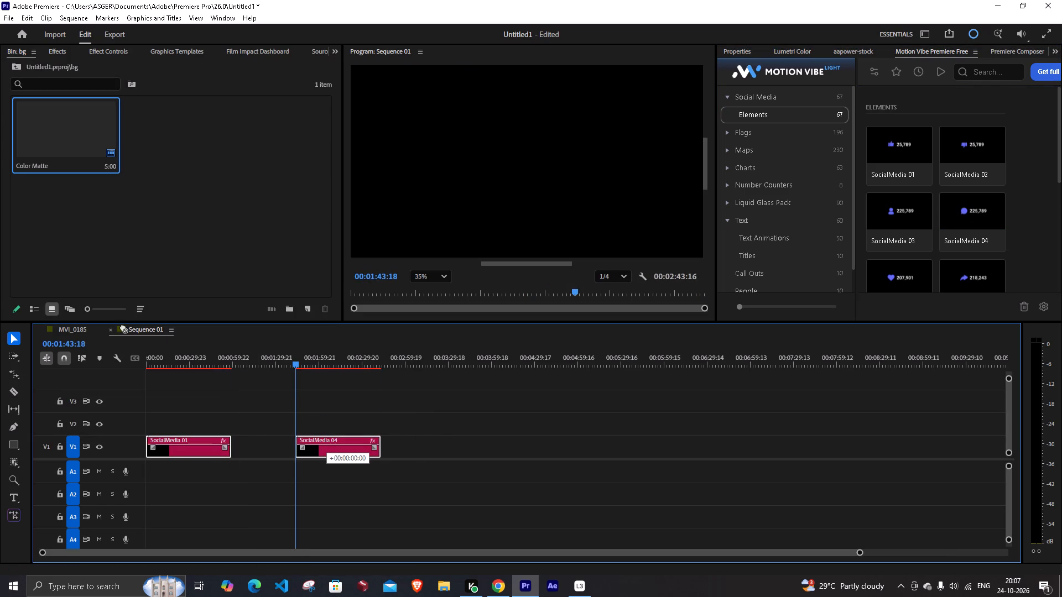
{"action": "left_click_drag", "start_coordinate": [123, 327], "coordinate": [732, 400]}
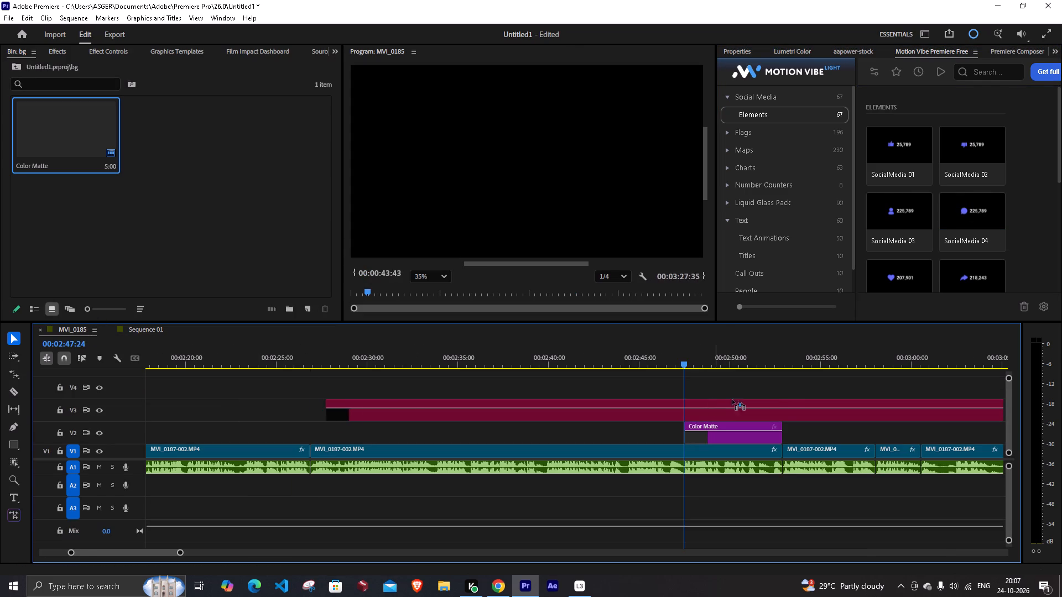
{"action": "left_click_drag", "start_coordinate": [732, 400], "coordinate": [729, 405]}
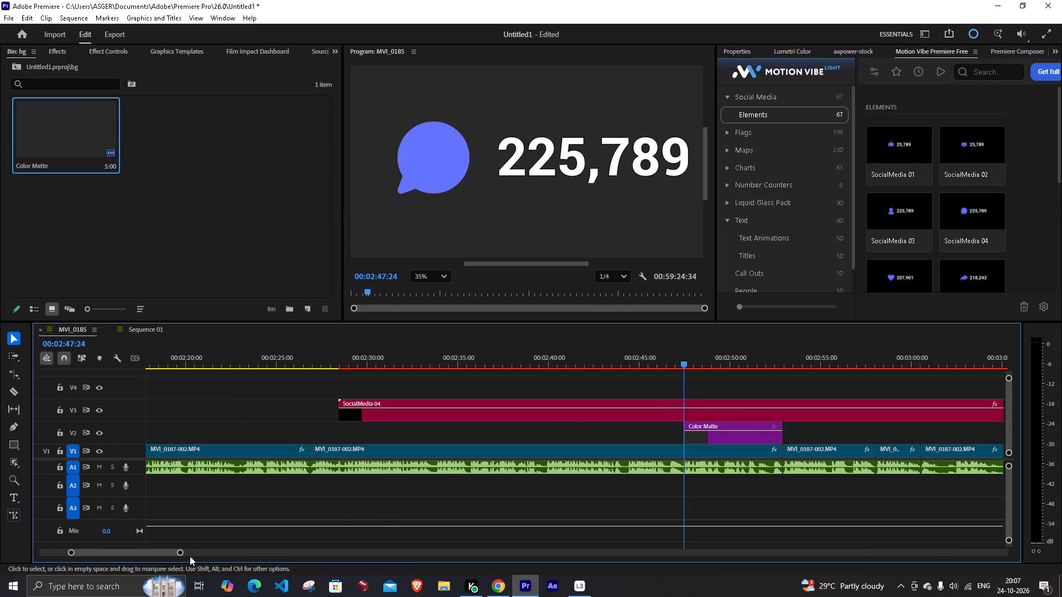
Move the SocialMedia 01 clip along V3 to just before SocialMedia 04, and trim its end to about 12 seconds.
{"action": "left_click_drag", "start_coordinate": [181, 552], "coordinate": [257, 546]}
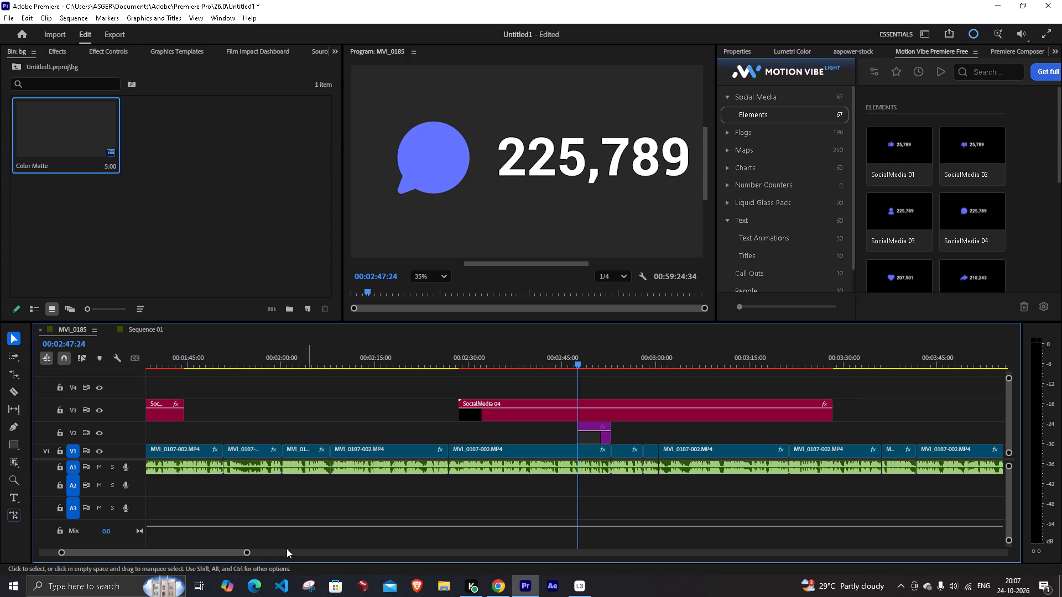
{"action": "left_click_drag", "start_coordinate": [247, 552], "coordinate": [317, 548]}
{"action": "left_click_drag", "start_coordinate": [186, 357], "coordinate": [178, 358]}
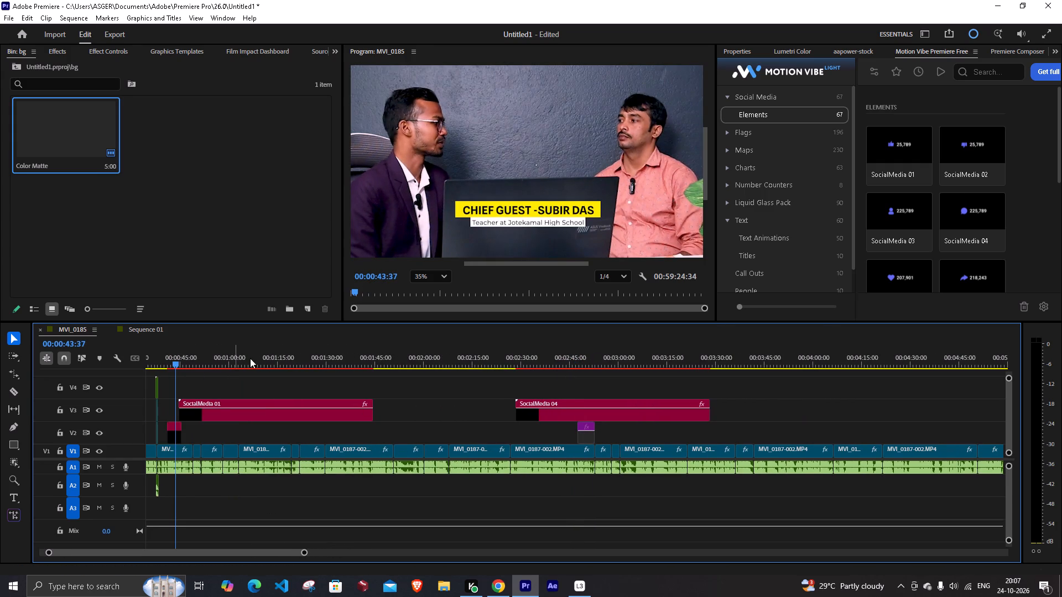
{"action": "key", "text": "space"}
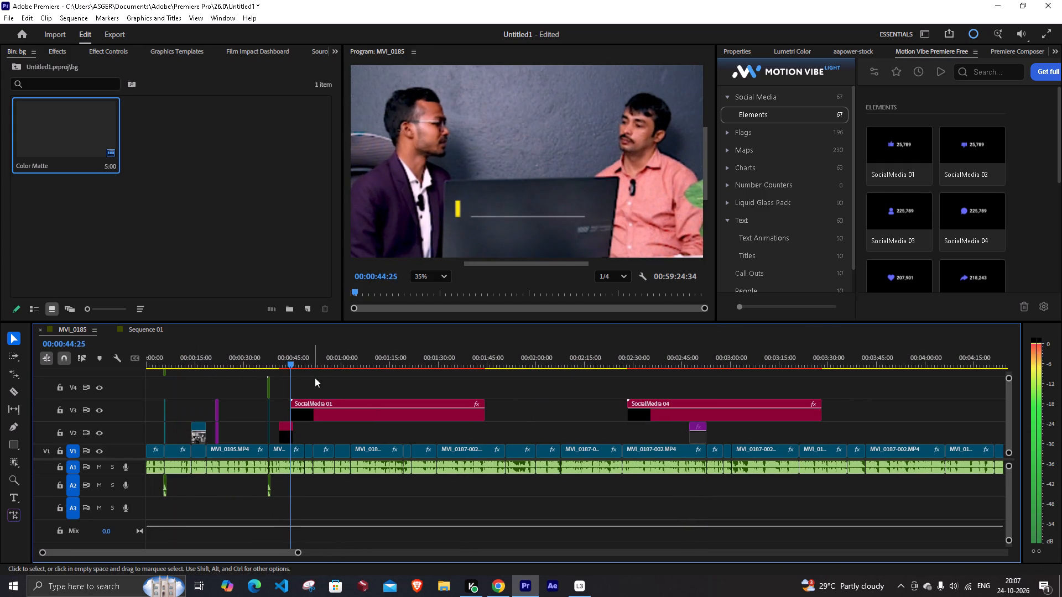
{"action": "key", "text": "space"}
{"action": "left_click", "coordinate": [351, 397]}
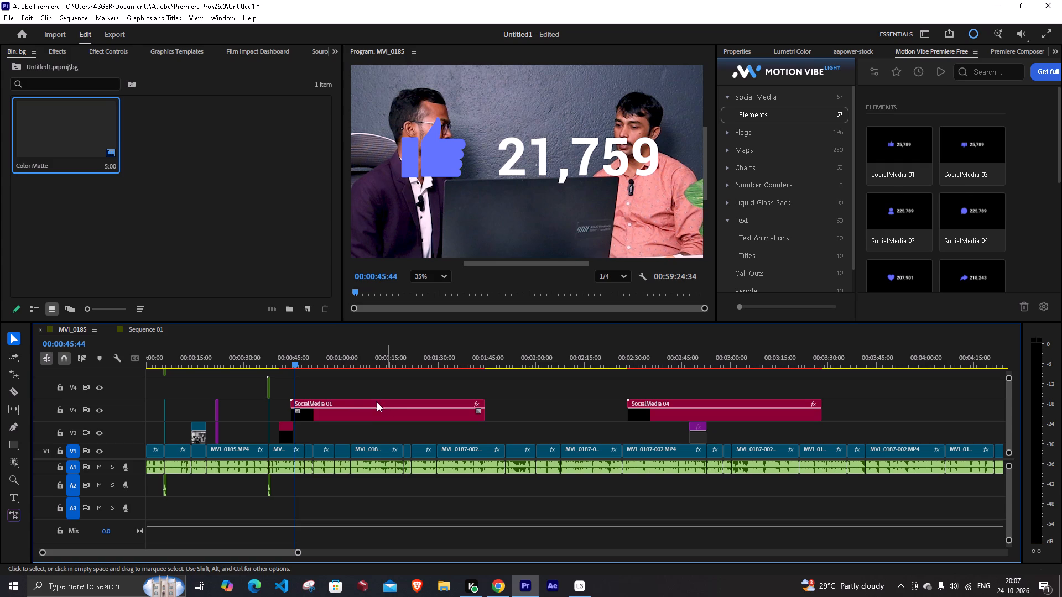
{"action": "left_click_drag", "start_coordinate": [376, 401], "coordinate": [388, 401]}
{"action": "left_click_drag", "start_coordinate": [387, 401], "coordinate": [509, 397]}
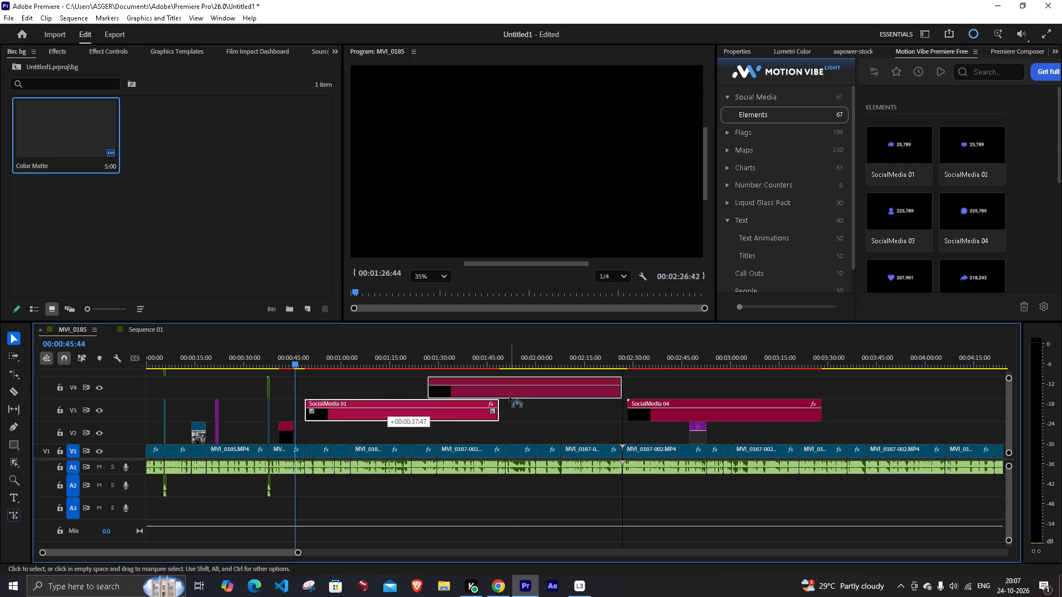
{"action": "left_click_drag", "start_coordinate": [509, 397], "coordinate": [504, 405]}
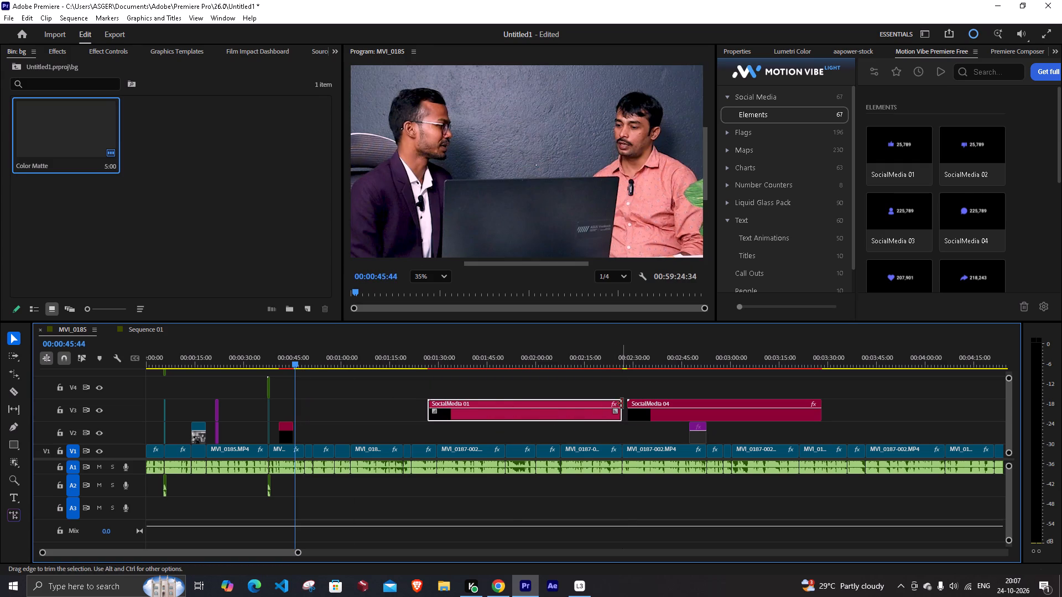
{"action": "left_click_drag", "start_coordinate": [622, 404], "coordinate": [466, 410]}
Trim the SocialMedia 04 clip to about 19 seconds and move it on V3 to start with the Color Matte.
{"action": "left_click", "coordinate": [684, 409]}
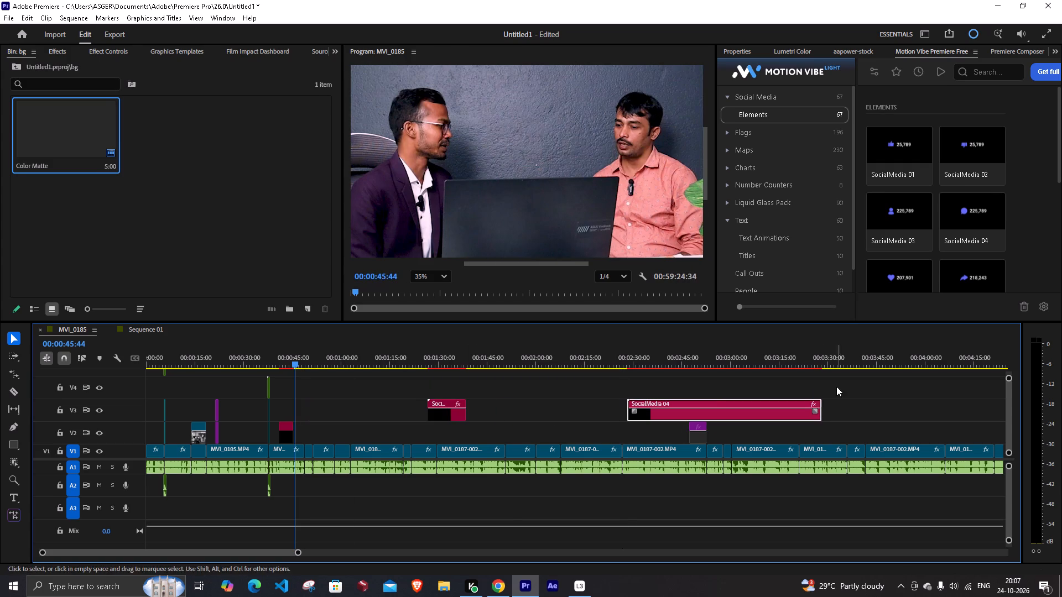
{"action": "left_click_drag", "start_coordinate": [819, 400], "coordinate": [689, 405]}
{"action": "left_click_drag", "start_coordinate": [658, 401], "coordinate": [716, 398]}
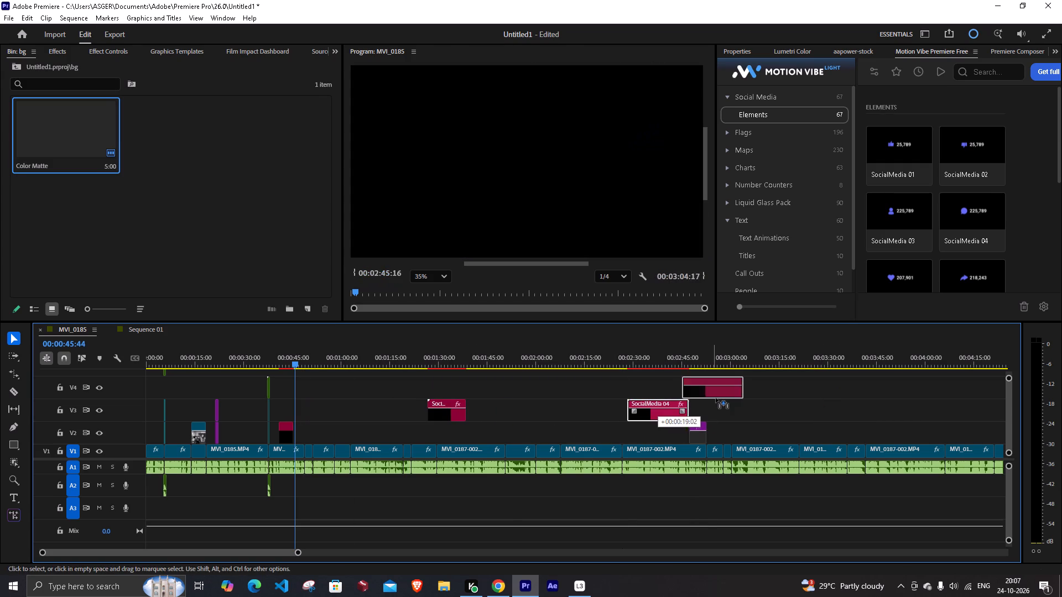
{"action": "left_click_drag", "start_coordinate": [716, 398], "coordinate": [718, 409]}
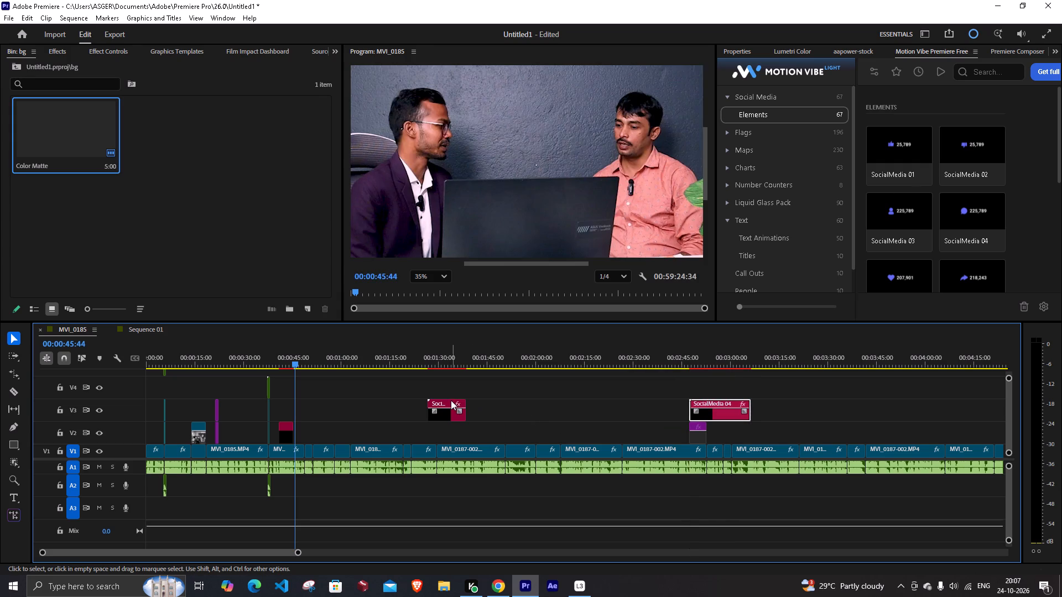
Stack SocialMedia 01 on V4 above SocialMedia 04, and trim both clips to end with the Color Matte.
{"action": "left_click_drag", "start_coordinate": [448, 400], "coordinate": [707, 387]}
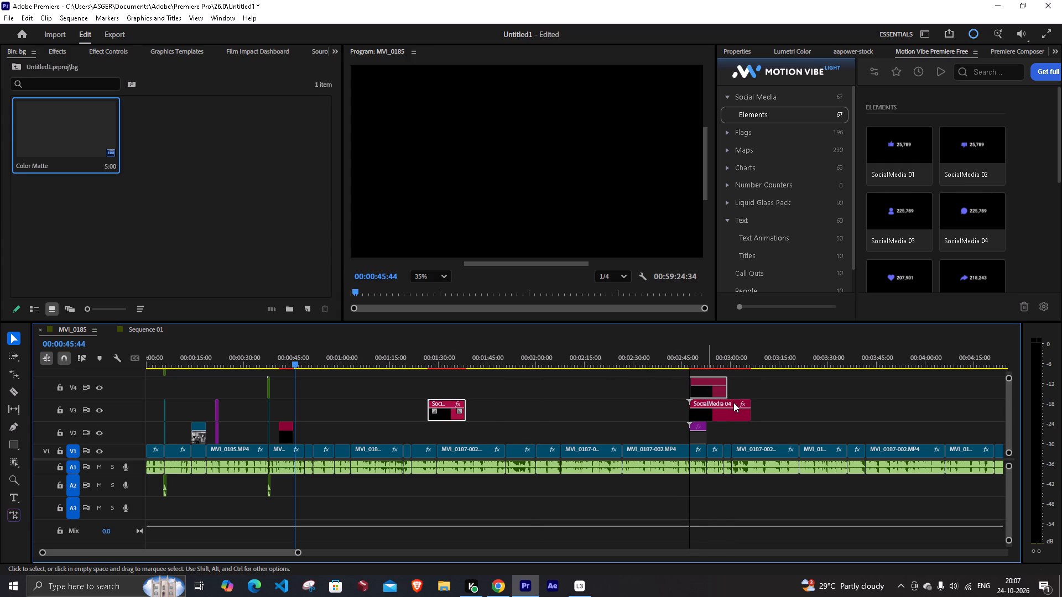
{"action": "left_click", "coordinate": [728, 405]}
{"action": "left_click_drag", "start_coordinate": [749, 404], "coordinate": [705, 402]}
{"action": "left_click", "coordinate": [712, 384]}
{"action": "left_click_drag", "start_coordinate": [728, 380], "coordinate": [706, 384]}
Play back the stacked counters over the Color Matte, starting from about 00:02:47:16.
{"action": "left_click_drag", "start_coordinate": [296, 552], "coordinate": [148, 540]}
{"action": "left_click_drag", "start_coordinate": [104, 551], "coordinate": [130, 554]}
{"action": "left_click_drag", "start_coordinate": [179, 553], "coordinate": [172, 552]}
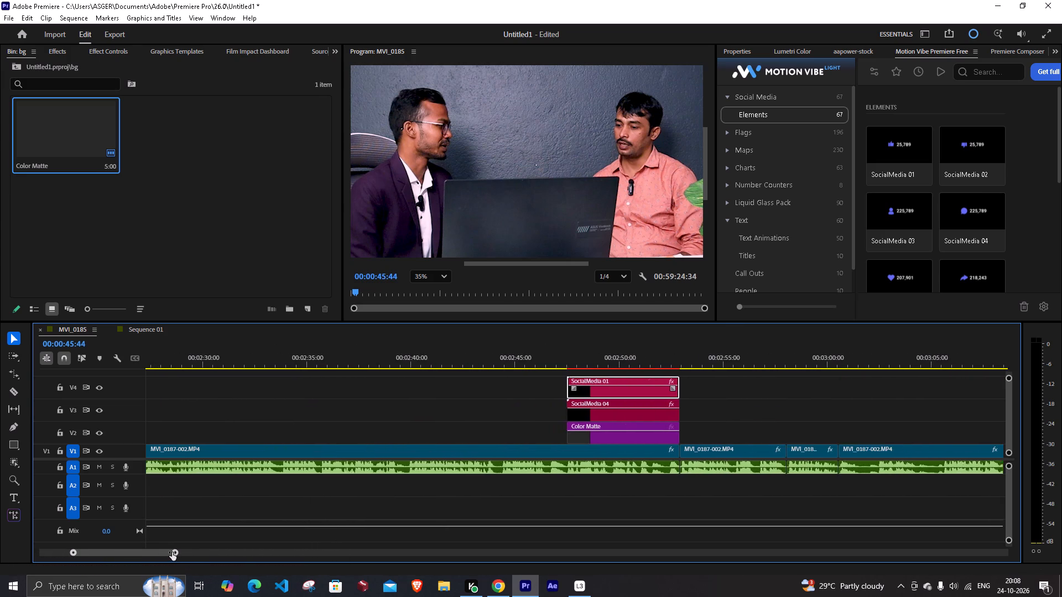
{"action": "left_click_drag", "start_coordinate": [172, 552], "coordinate": [152, 548]}
{"action": "left_click", "coordinate": [903, 365]}
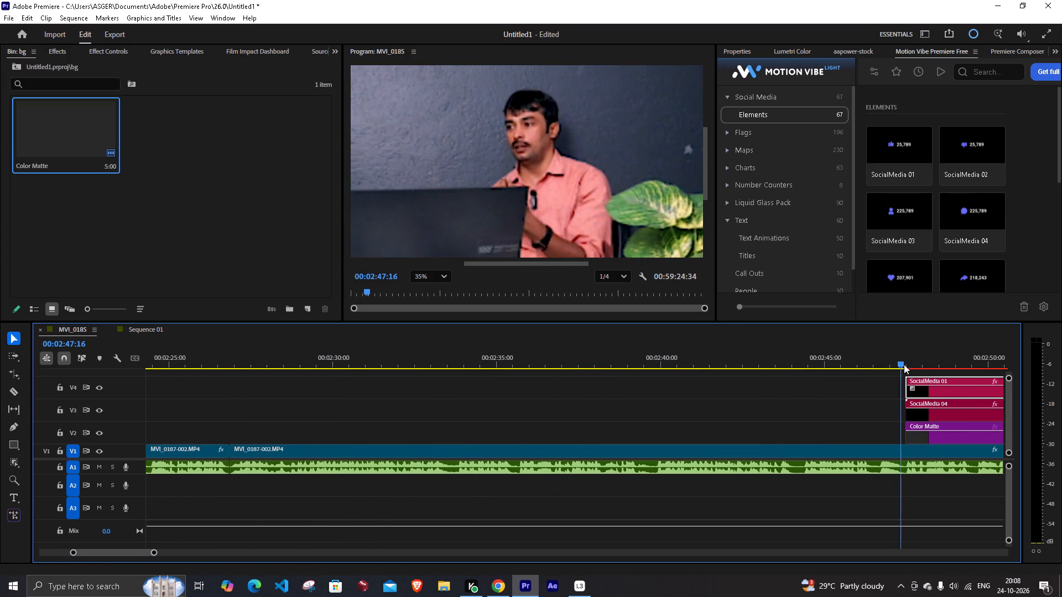
{"action": "key", "text": "space"}
{"action": "key", "text": "space"}
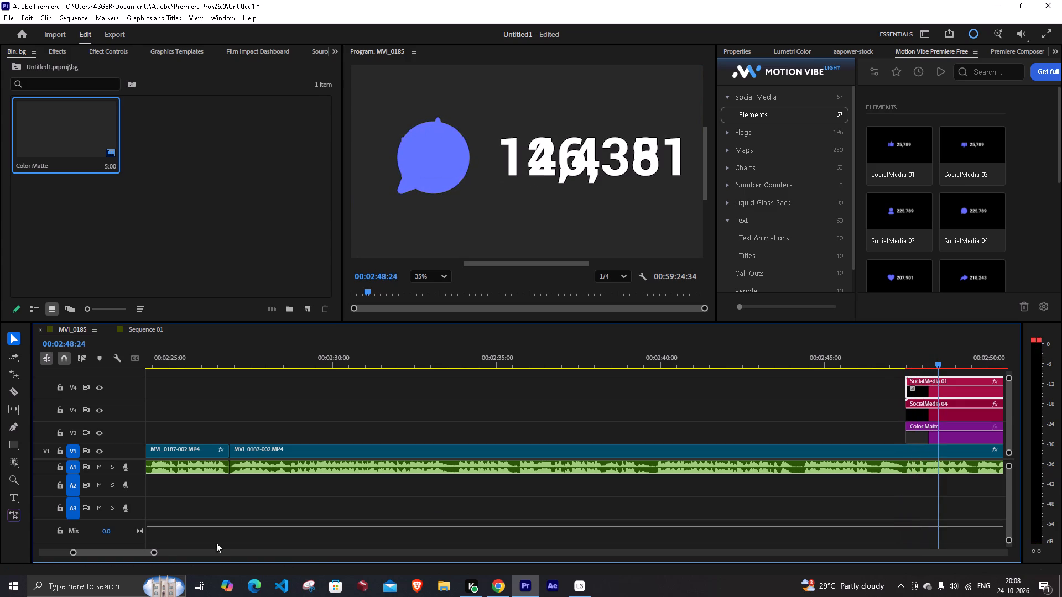
Fit the SocialMedia 04 counter clip on V3 to the frame.
{"action": "left_click_drag", "start_coordinate": [153, 553], "coordinate": [187, 559]}
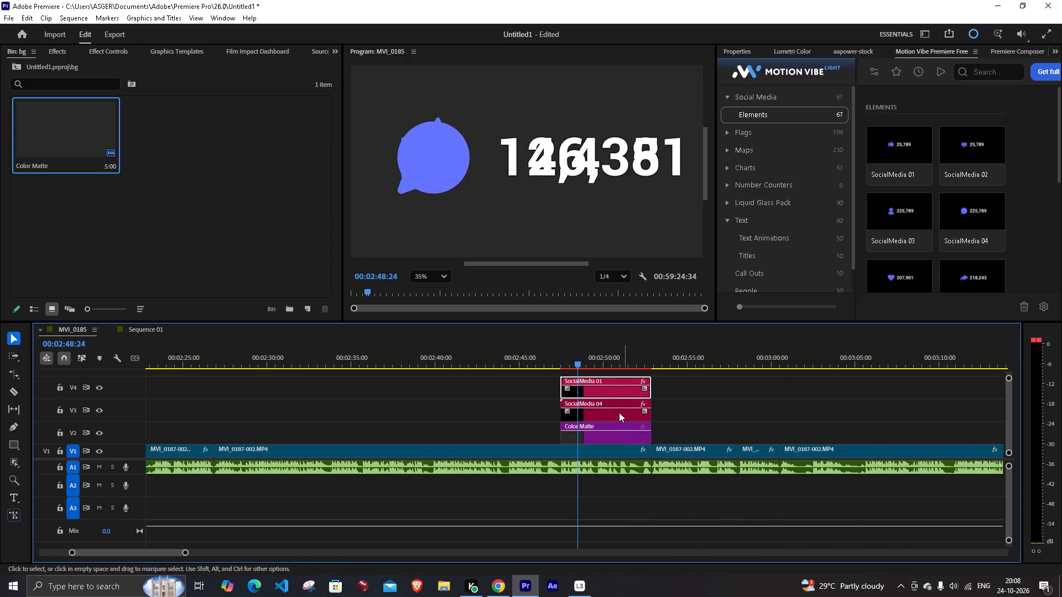
{"action": "left_click", "coordinate": [608, 410]}
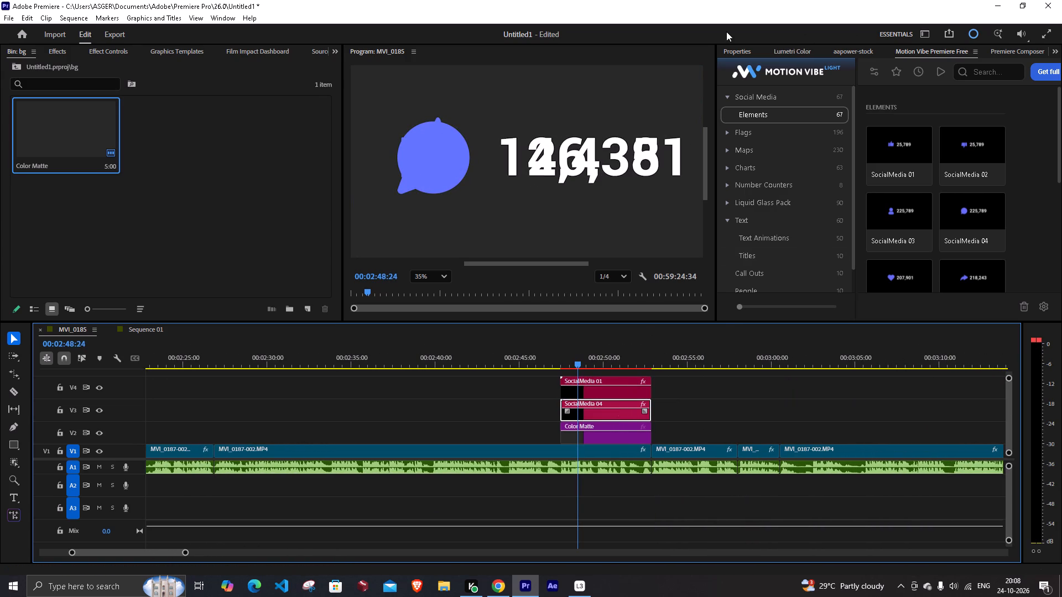
{"action": "left_click", "coordinate": [745, 46]}
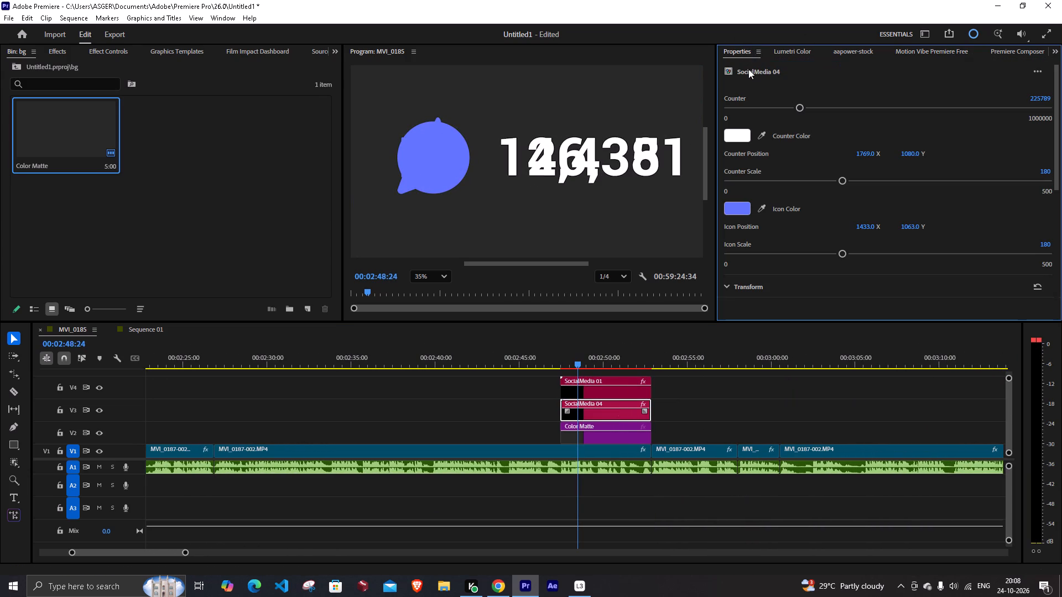
{"action": "scroll", "coordinate": [833, 137], "scroll_direction": "down", "scroll_amount": 5}
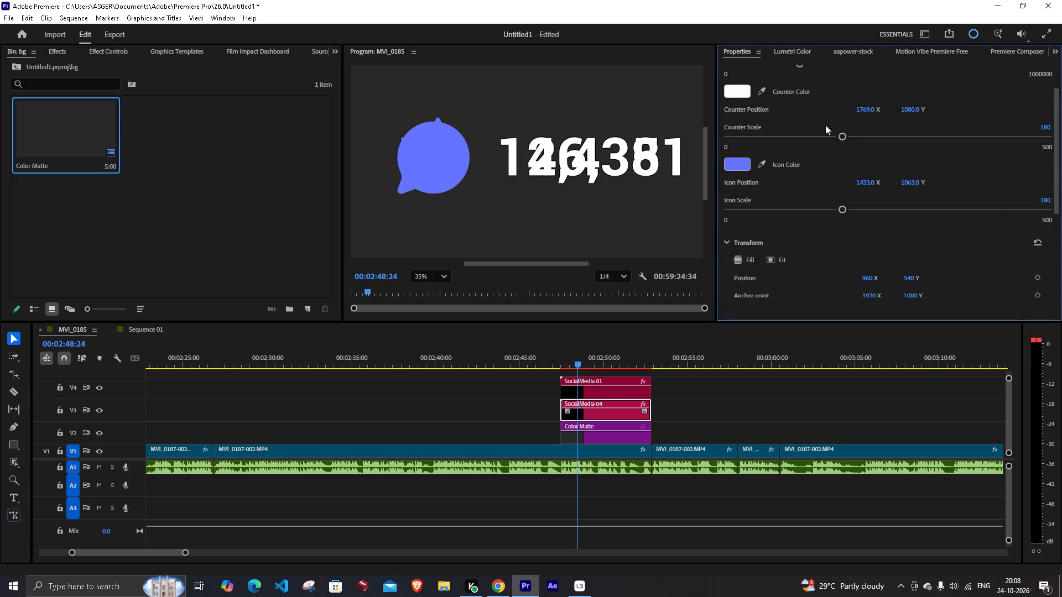
{"action": "scroll", "coordinate": [825, 125], "scroll_direction": "down", "scroll_amount": 4}
{"action": "left_click_drag", "start_coordinate": [870, 223], "coordinate": [846, 226]}
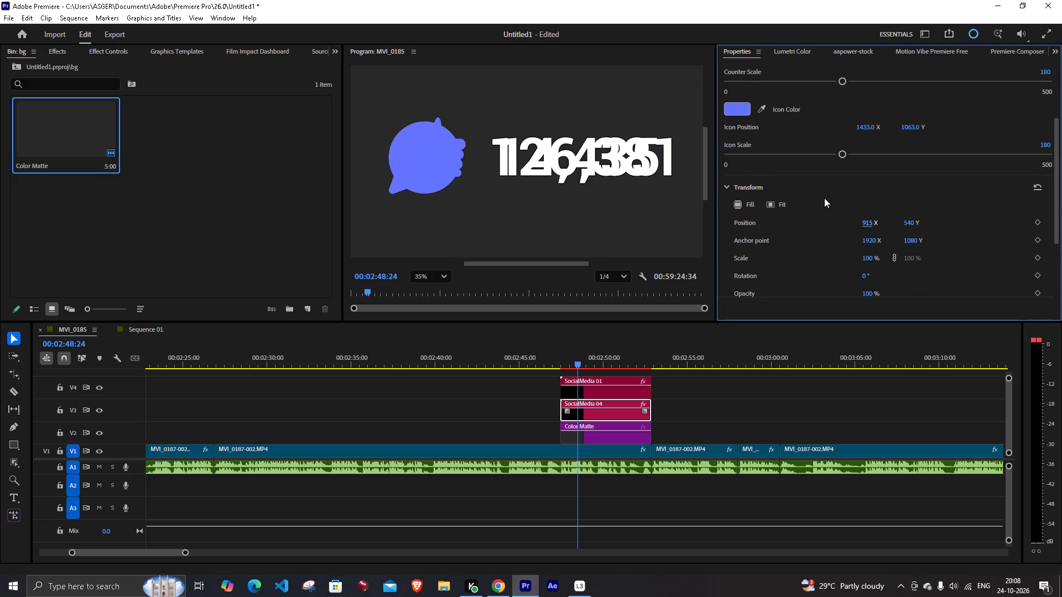
{"action": "left_click", "coordinate": [772, 206]}
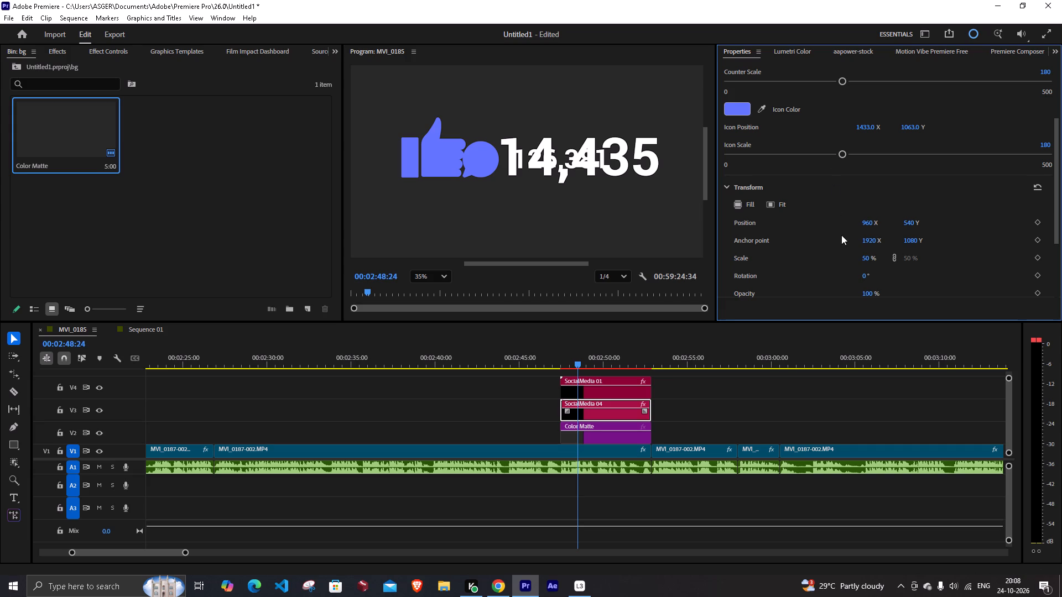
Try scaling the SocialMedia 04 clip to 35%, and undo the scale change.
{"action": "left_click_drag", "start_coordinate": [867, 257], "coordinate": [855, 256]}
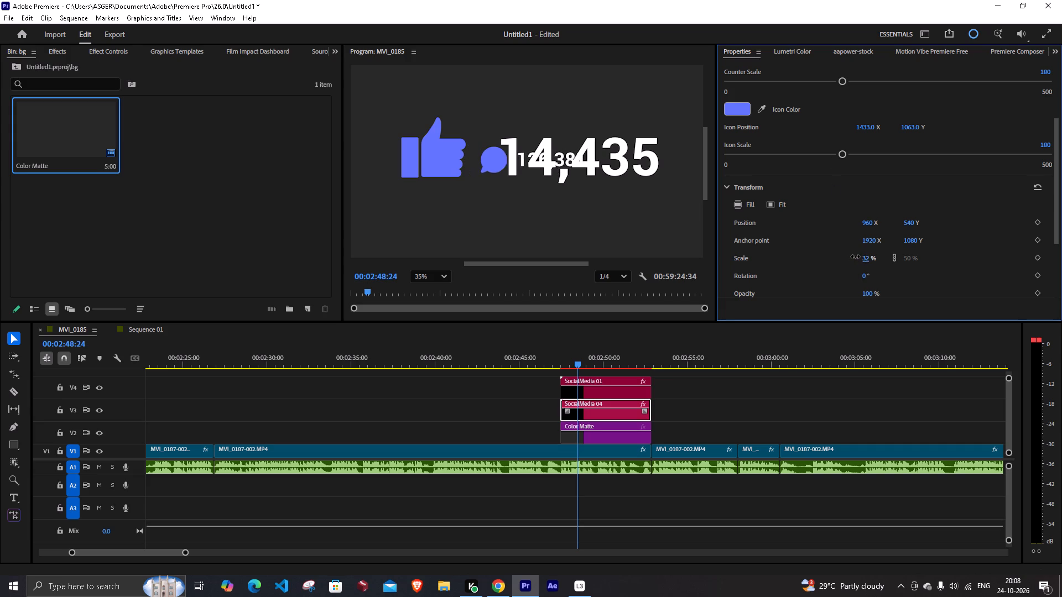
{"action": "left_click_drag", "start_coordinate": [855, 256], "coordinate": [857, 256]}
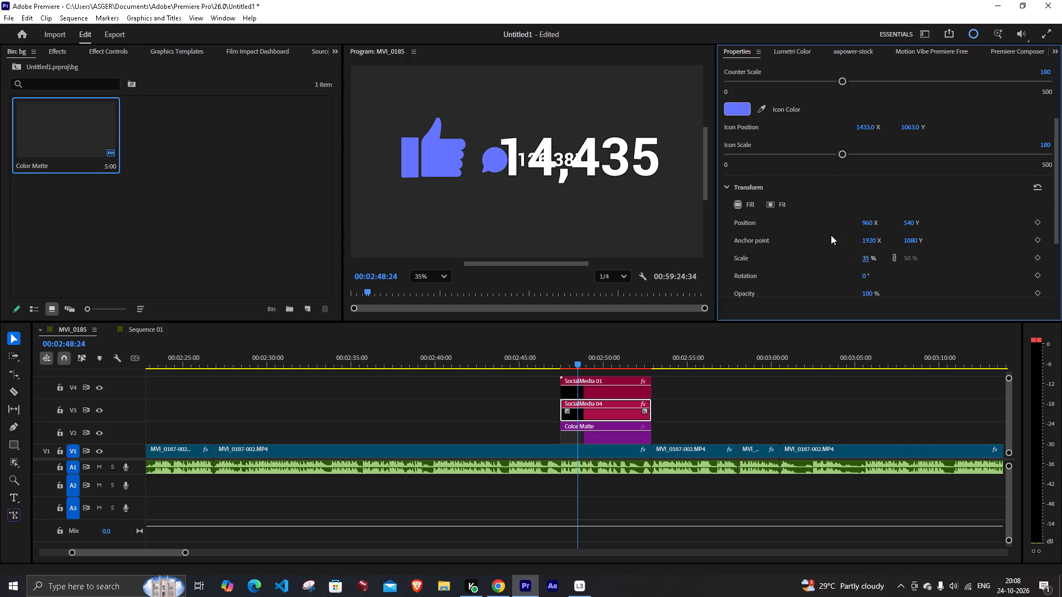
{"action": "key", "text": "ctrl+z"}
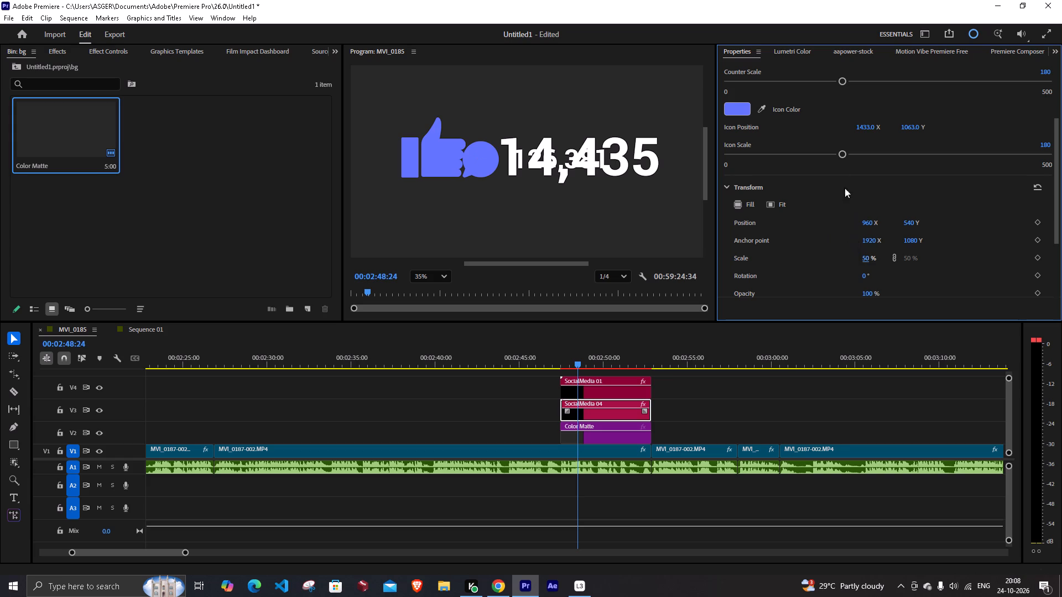
Set the horizontal position of the SocialMedia 04 clip to about 540.
{"action": "left_click_drag", "start_coordinate": [871, 220], "coordinate": [712, 228]}
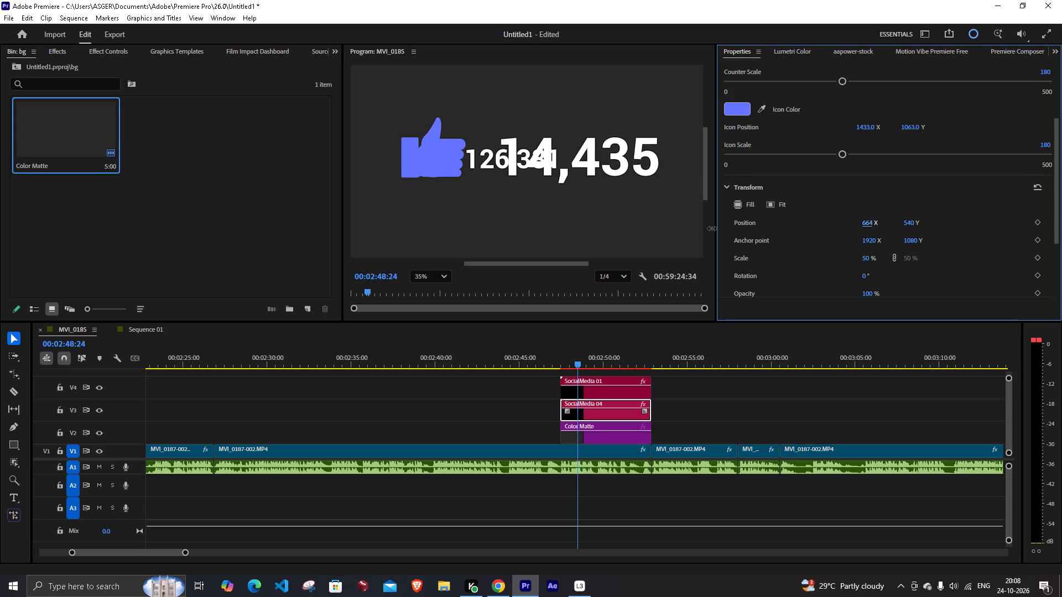
{"action": "left_click_drag", "start_coordinate": [712, 228], "coordinate": [645, 230]}
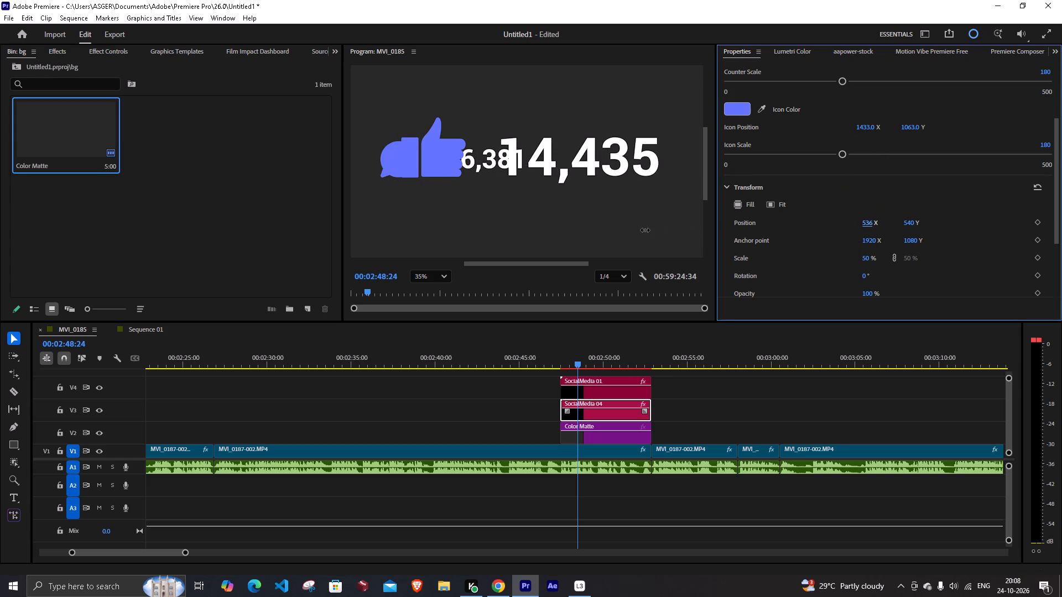
{"action": "left_click_drag", "start_coordinate": [645, 230], "coordinate": [649, 231]}
Fit the SocialMedia 01 clip on V4 to the frame and set its horizontal position to 1325.
{"action": "left_click", "coordinate": [605, 385]}
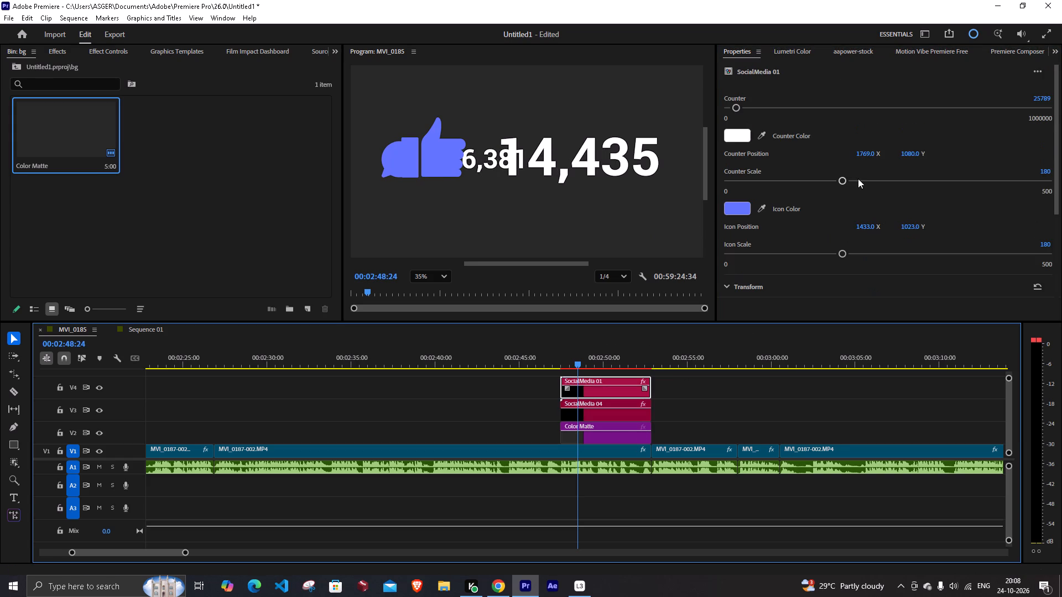
{"action": "scroll", "coordinate": [800, 216], "scroll_direction": "down", "scroll_amount": 6}
{"action": "left_click", "coordinate": [770, 235]}
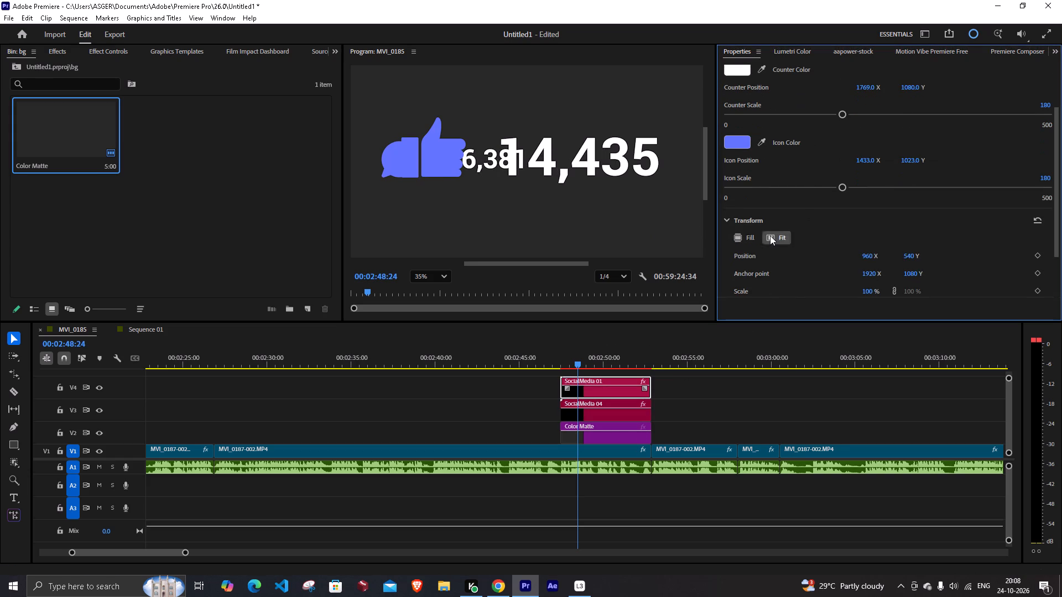
{"action": "left_click_drag", "start_coordinate": [867, 256], "coordinate": [959, 258]}
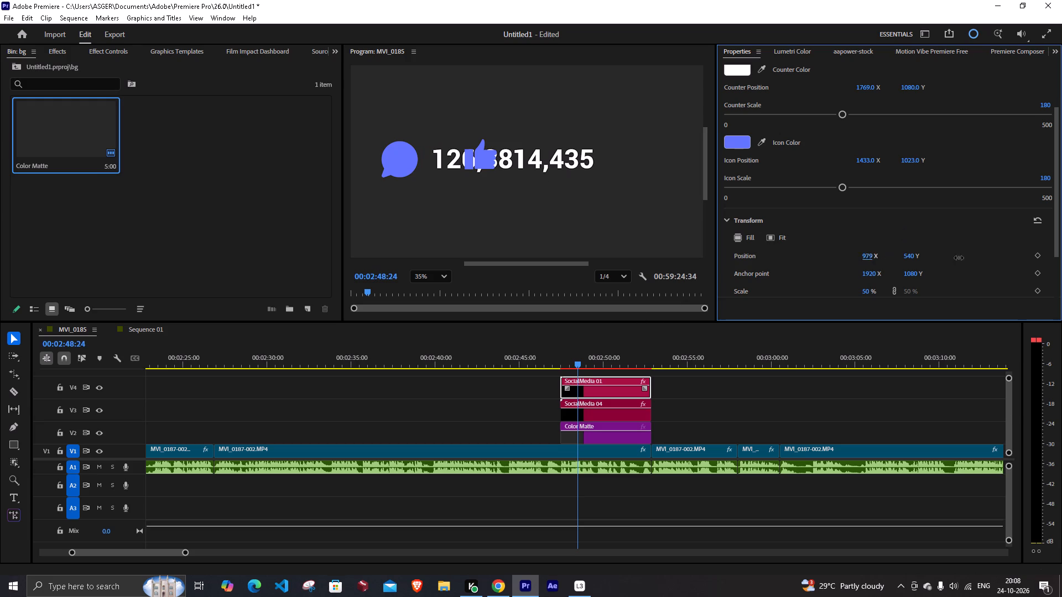
{"action": "left_click_drag", "start_coordinate": [959, 258], "coordinate": [1061, 259]}
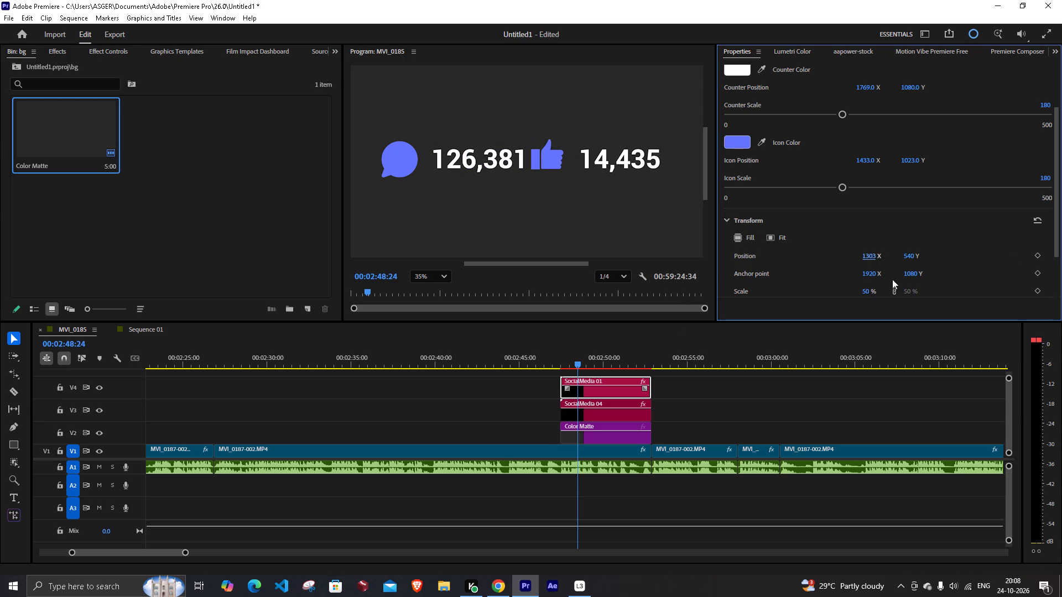
{"action": "left_click_drag", "start_coordinate": [871, 256], "coordinate": [886, 258]}
{"action": "scroll", "coordinate": [840, 258], "scroll_direction": "down", "scroll_amount": 2}
Scale the SocialMedia 01 and SocialMedia 04 clips together to about 27%.
{"action": "left_click_drag", "start_coordinate": [668, 390], "coordinate": [669, 390]}
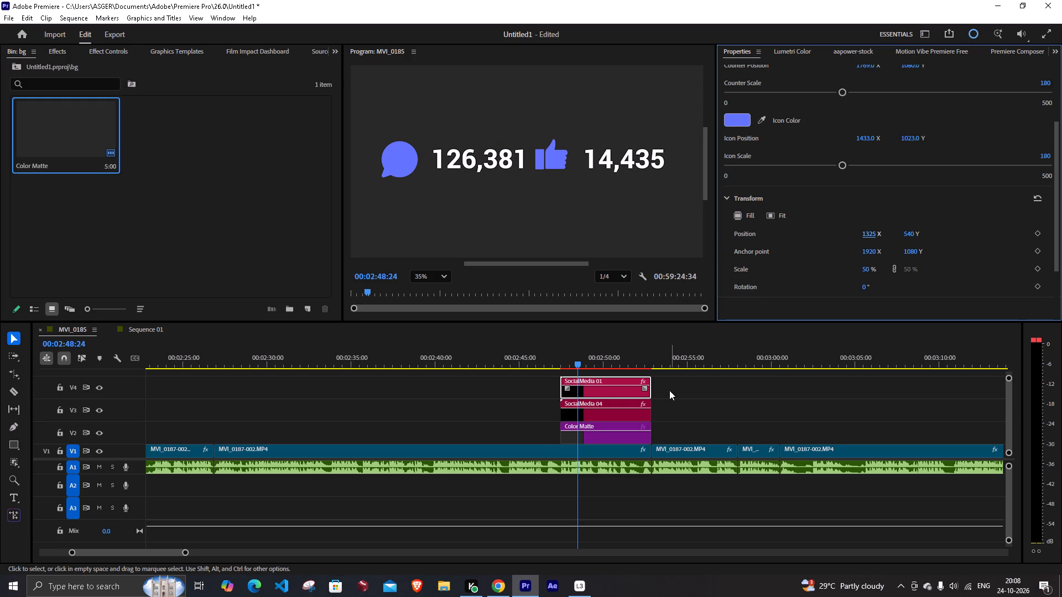
{"action": "left_click_drag", "start_coordinate": [669, 390], "coordinate": [624, 405]}
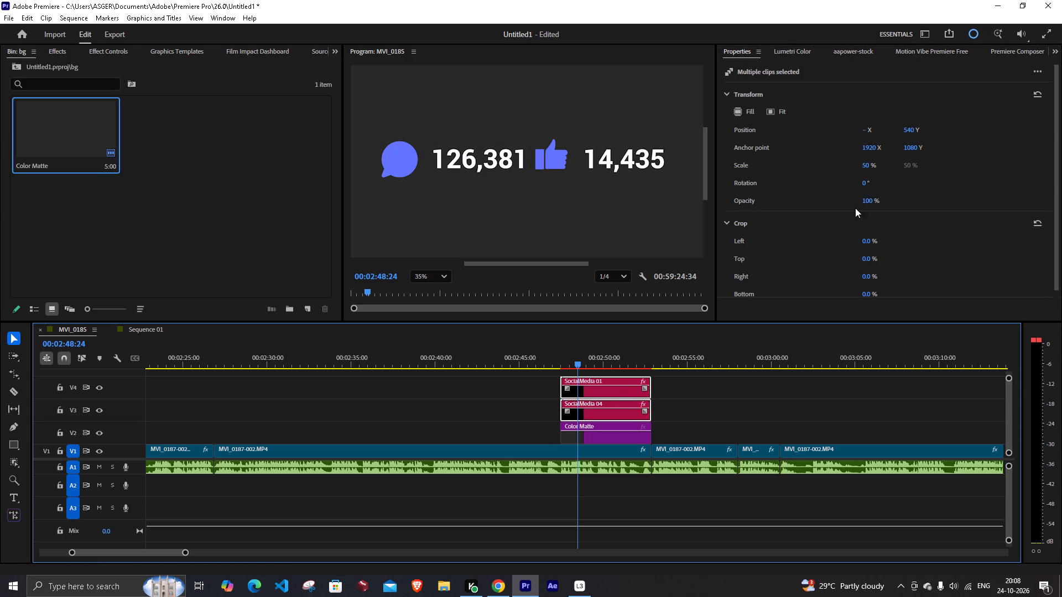
{"action": "left_click_drag", "start_coordinate": [869, 166], "coordinate": [857, 167]}
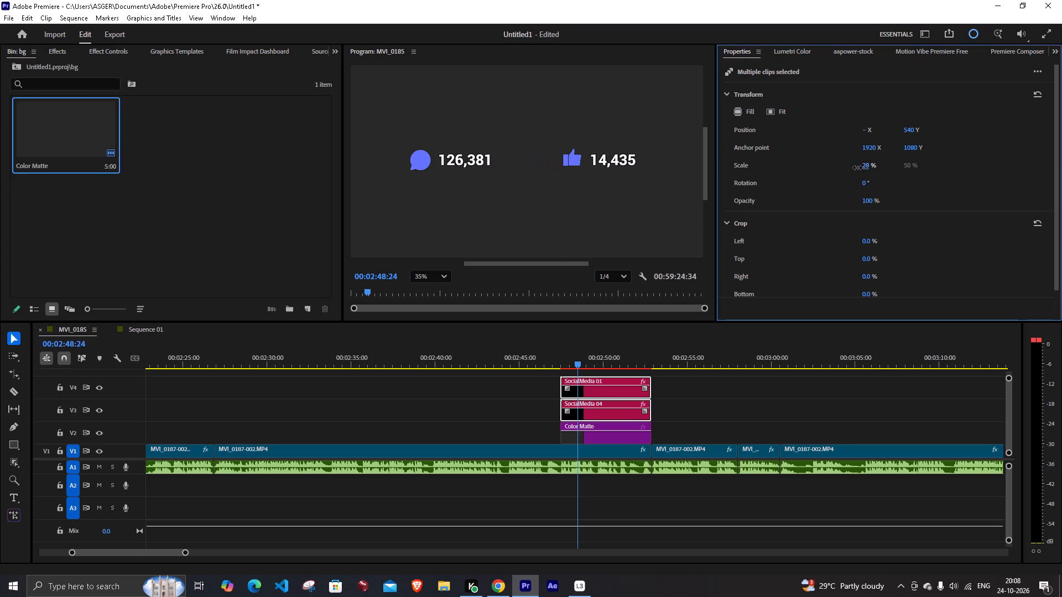
{"action": "left_click_drag", "start_coordinate": [857, 167], "coordinate": [856, 167]}
{"action": "left_click", "coordinate": [704, 401]}
Trim the start of the SocialMedia 04 clip on V3 to 00:02:48:24 so it begins after SocialMedia 01.
{"action": "left_click", "coordinate": [601, 411]}
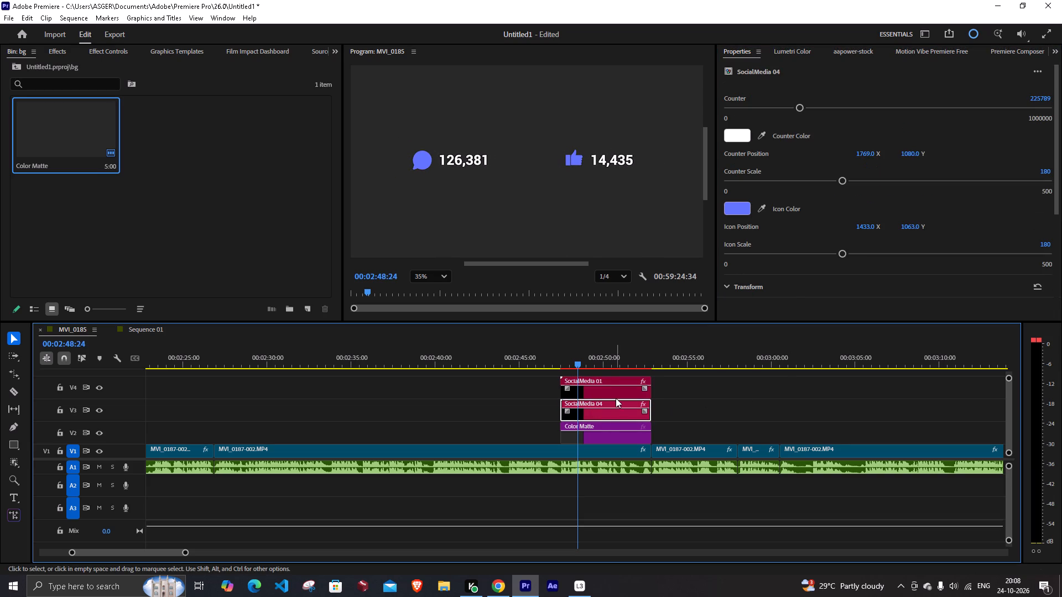
{"action": "left_click", "coordinate": [590, 385]}
{"action": "left_click", "coordinate": [597, 164]}
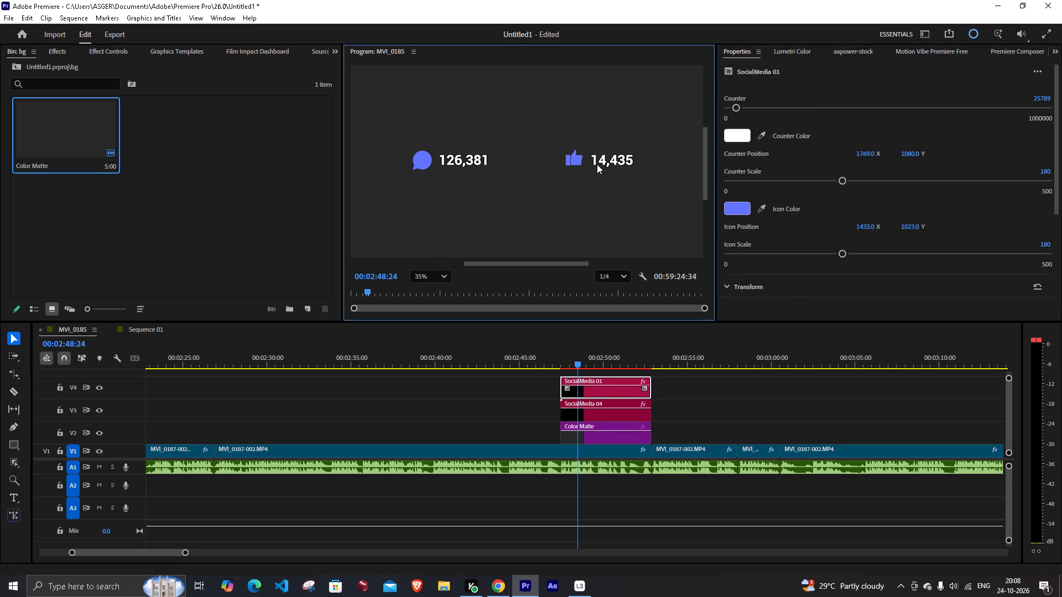
{"action": "left_click", "coordinate": [593, 386]}
{"action": "left_click", "coordinate": [103, 390]}
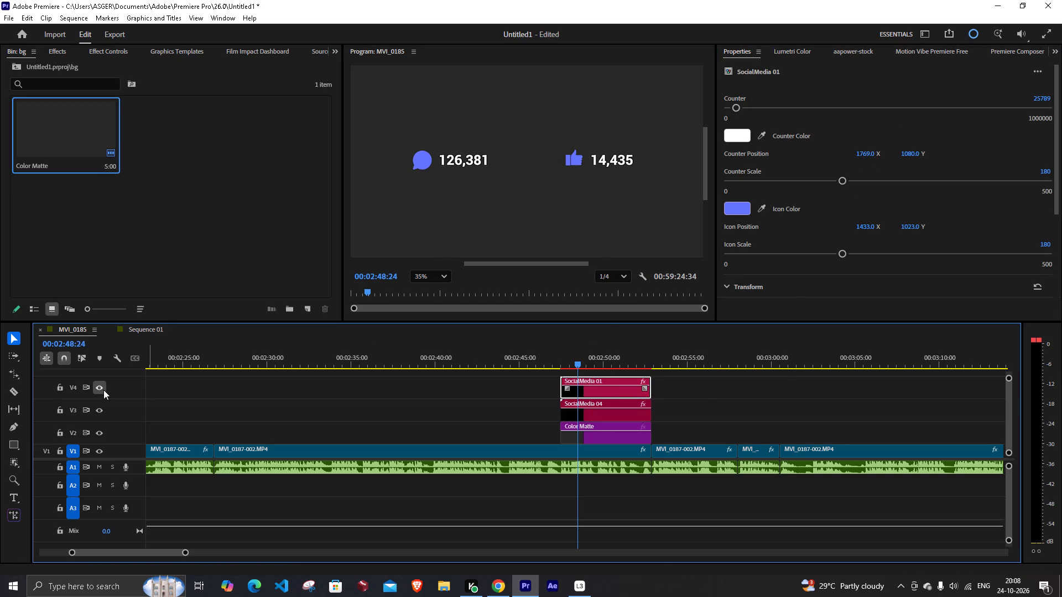
{"action": "left_click", "coordinate": [103, 390]}
{"action": "left_click", "coordinate": [592, 406]}
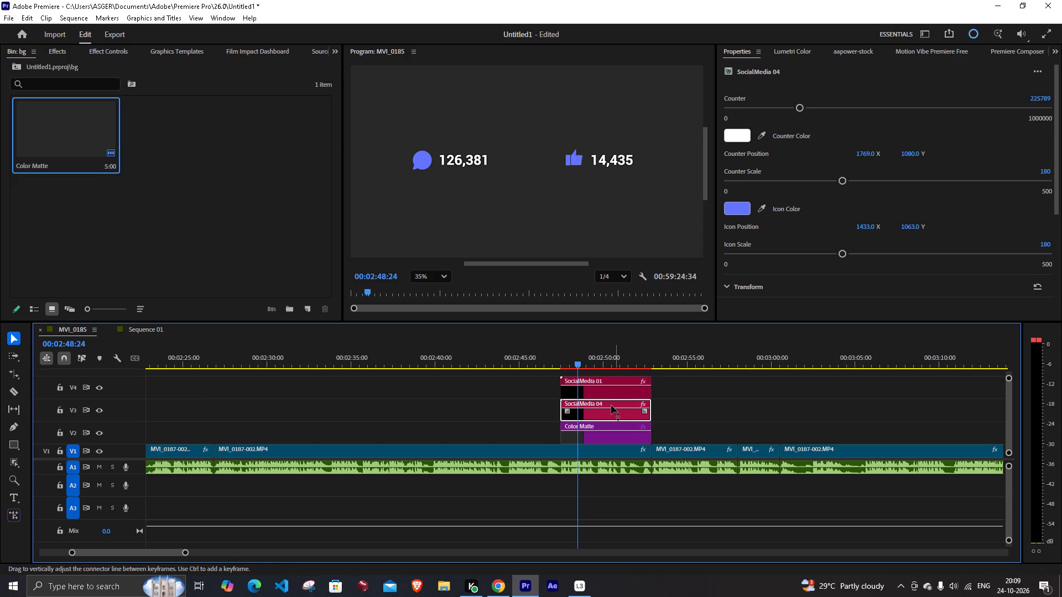
{"action": "left_click_drag", "start_coordinate": [564, 402], "coordinate": [583, 405]}
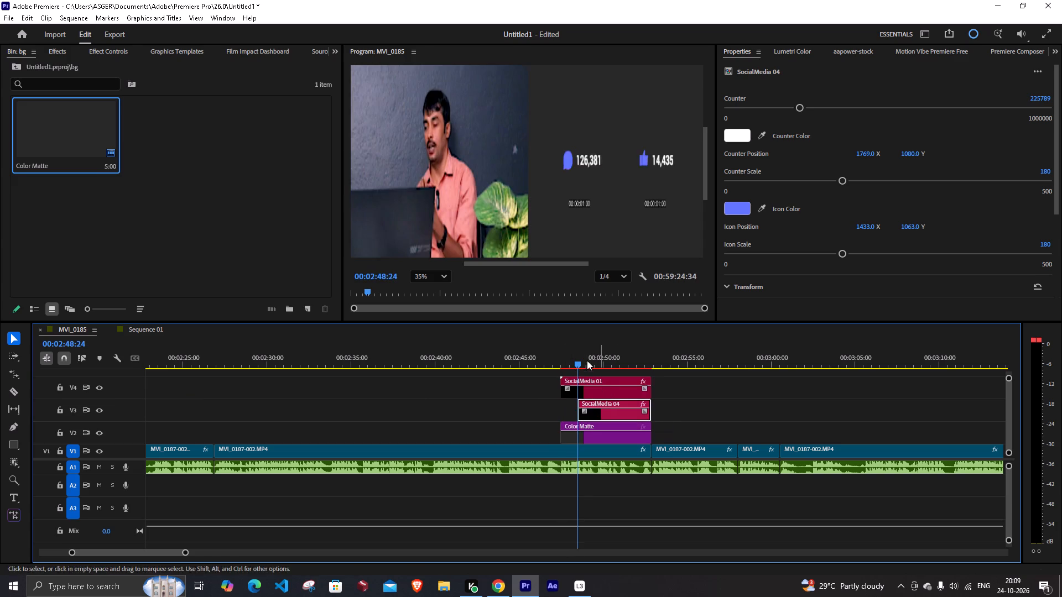
Play and scrub through the counter section to examine the timing of the like and comment counters.
{"action": "left_click_drag", "start_coordinate": [581, 358], "coordinate": [558, 371]}
{"action": "key", "text": "space"}
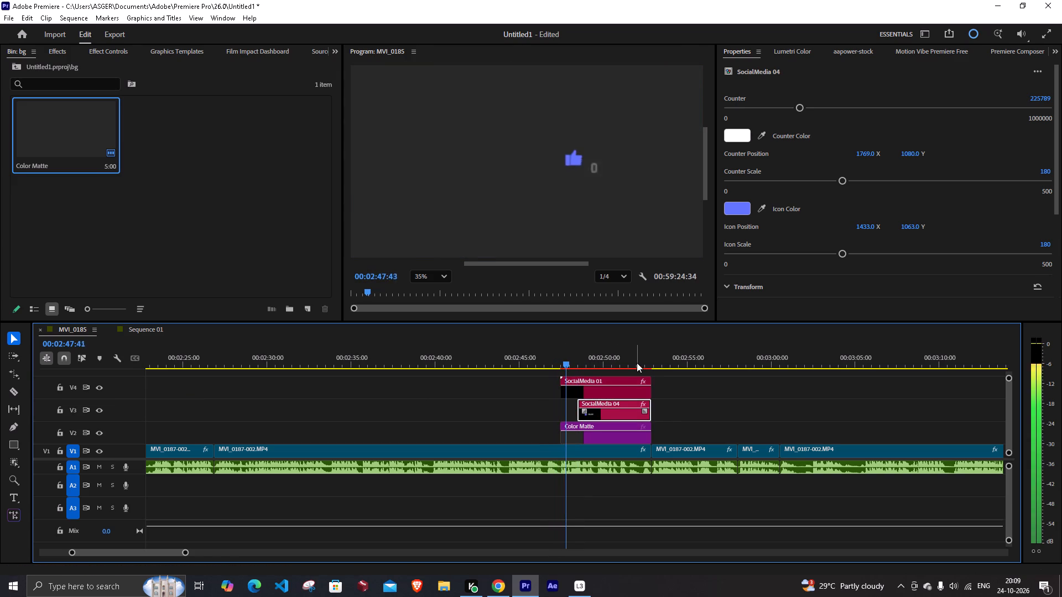
{"action": "key", "text": "space"}
{"action": "left_click_drag", "start_coordinate": [587, 357], "coordinate": [585, 361]}
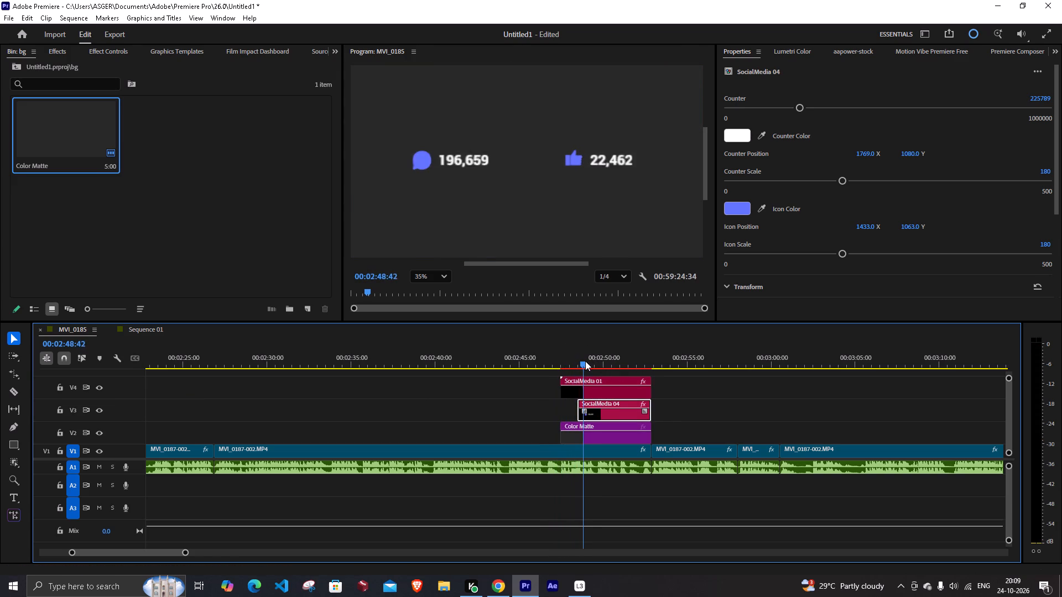
{"action": "left_click_drag", "start_coordinate": [585, 361], "coordinate": [568, 362]}
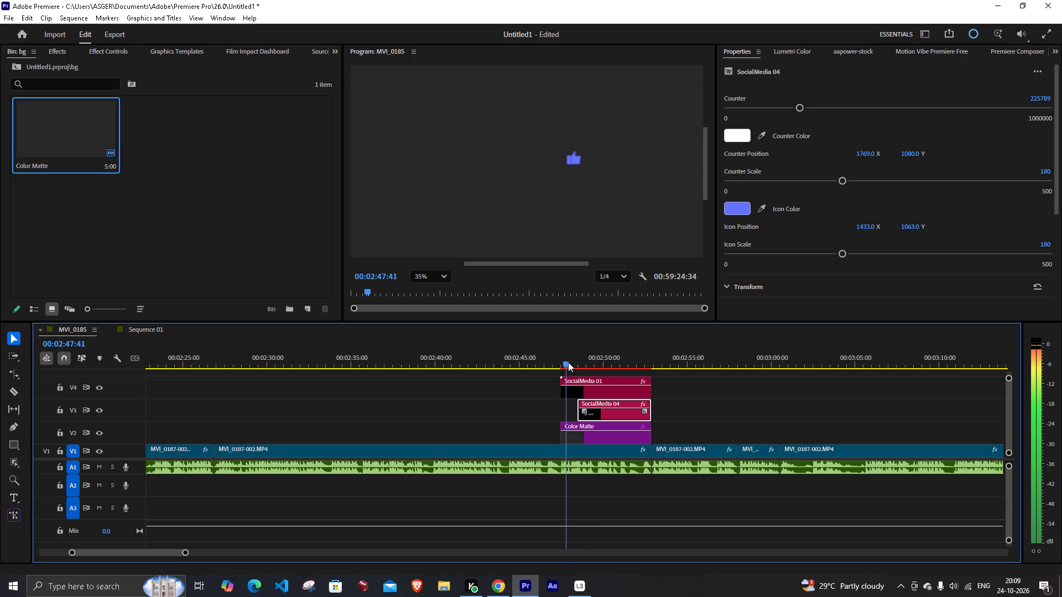
{"action": "left_click_drag", "start_coordinate": [568, 362], "coordinate": [572, 364]}
{"action": "key", "text": "space"}
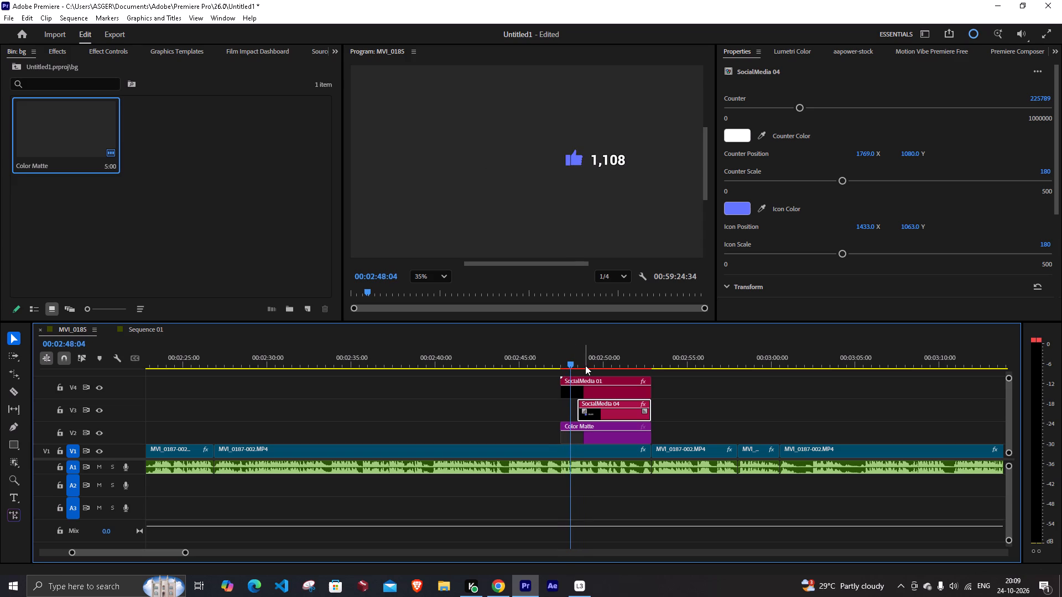
{"action": "key", "text": "space"}
{"action": "key", "text": "space"}
{"action": "key", "text": "space"}
{"action": "left_click", "coordinate": [575, 359]}
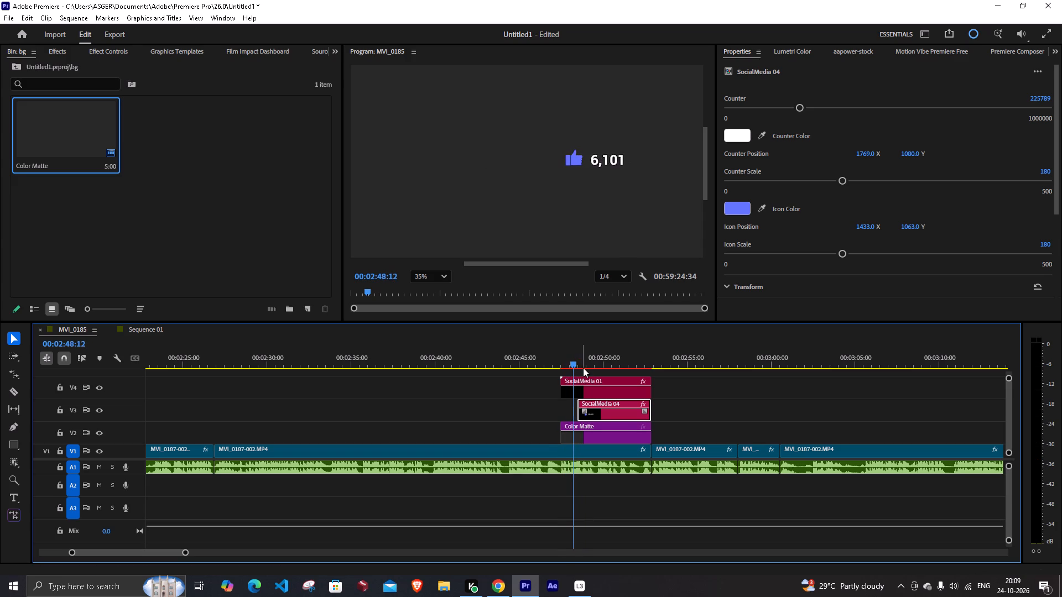
{"action": "left_click", "coordinate": [574, 363]}
Move the SocialMedia 01 and SocialMedia 04 clips together so SocialMedia 01 starts at 00:02:48:17, and preview the timing.
{"action": "left_click", "coordinate": [586, 380]}
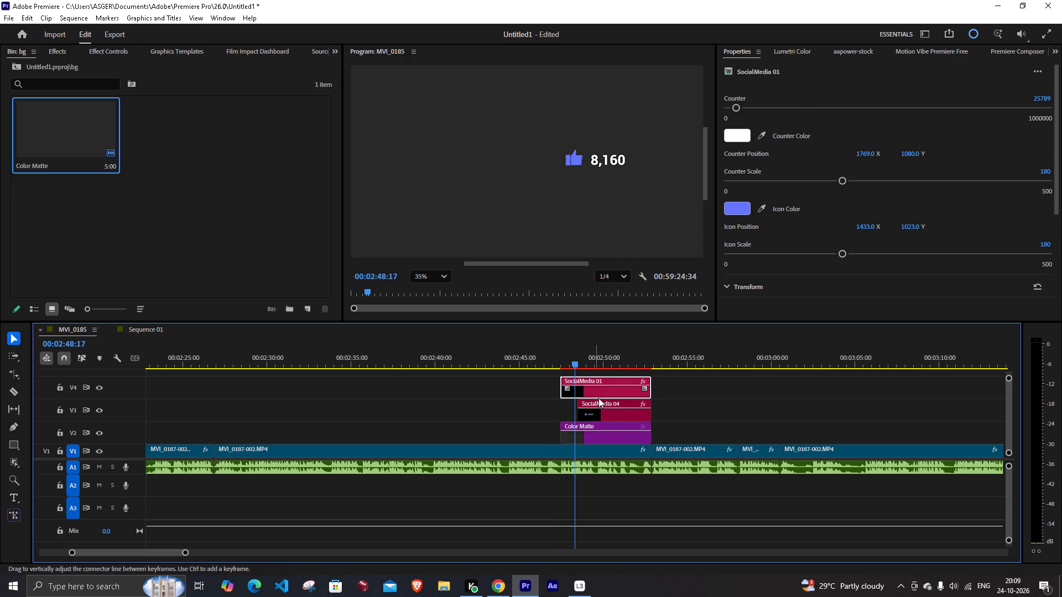
{"action": "left_click_drag", "start_coordinate": [671, 402], "coordinate": [605, 389]}
{"action": "left_click_drag", "start_coordinate": [601, 382], "coordinate": [612, 381]}
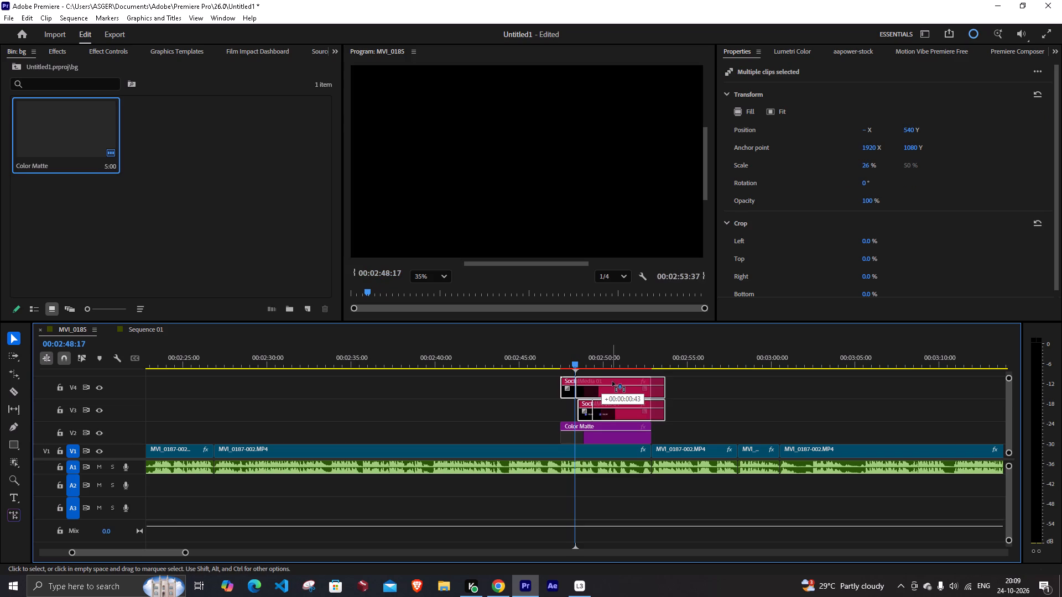
{"action": "left_click_drag", "start_coordinate": [612, 381], "coordinate": [615, 381]}
{"action": "left_click", "coordinate": [683, 391]}
{"action": "key", "text": "space"}
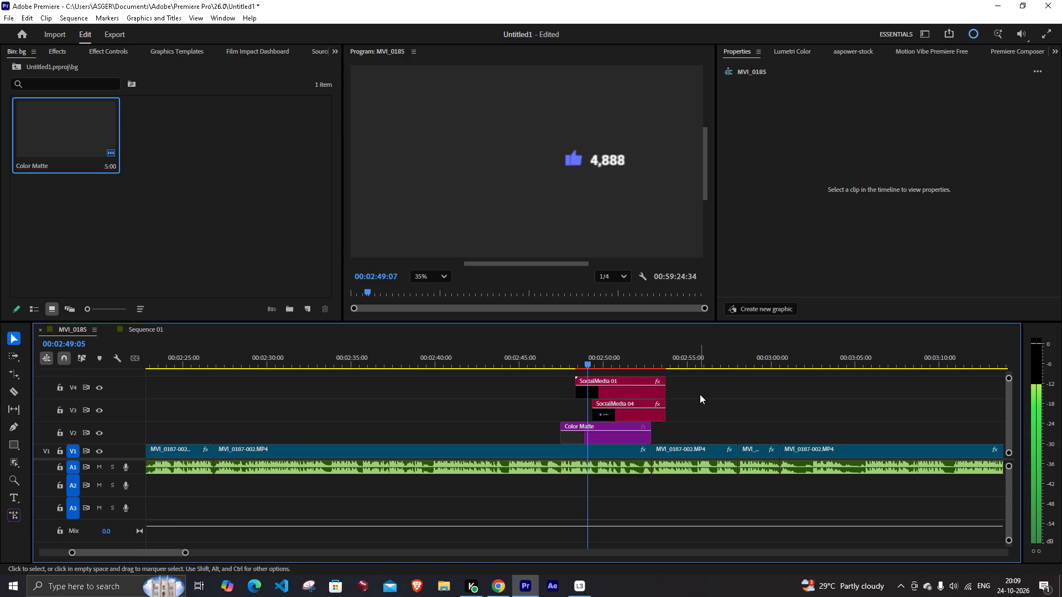
{"action": "key", "text": "space"}
Set the horizontal position of the SocialMedia 01 clip to about 540, placing the like counter in the frame's left half.
{"action": "left_click", "coordinate": [613, 381]}
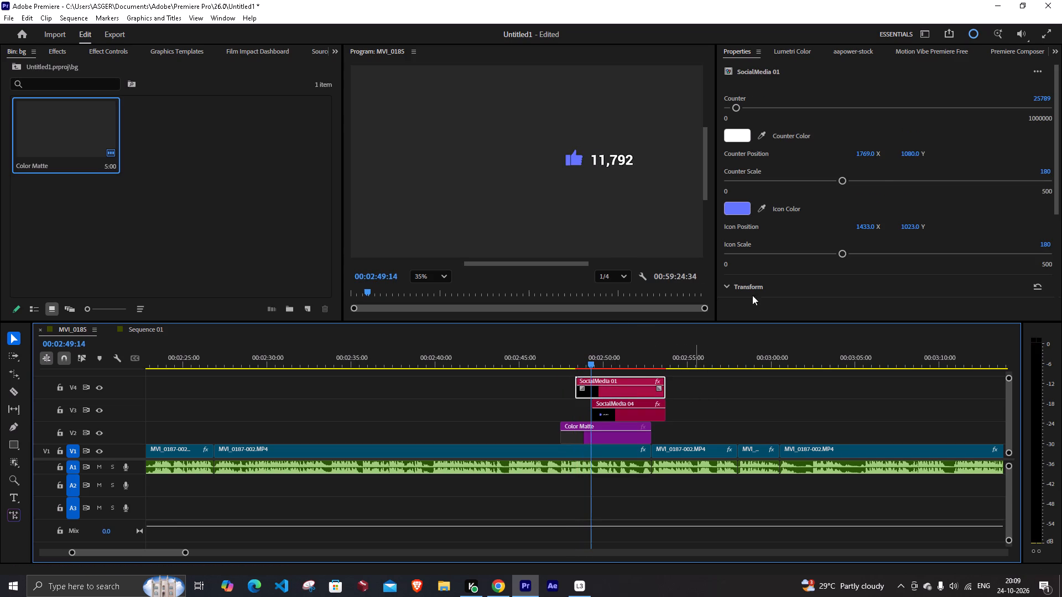
{"action": "scroll", "coordinate": [859, 207], "scroll_direction": "down", "scroll_amount": 9}
{"action": "left_click_drag", "start_coordinate": [868, 221], "coordinate": [826, 232]}
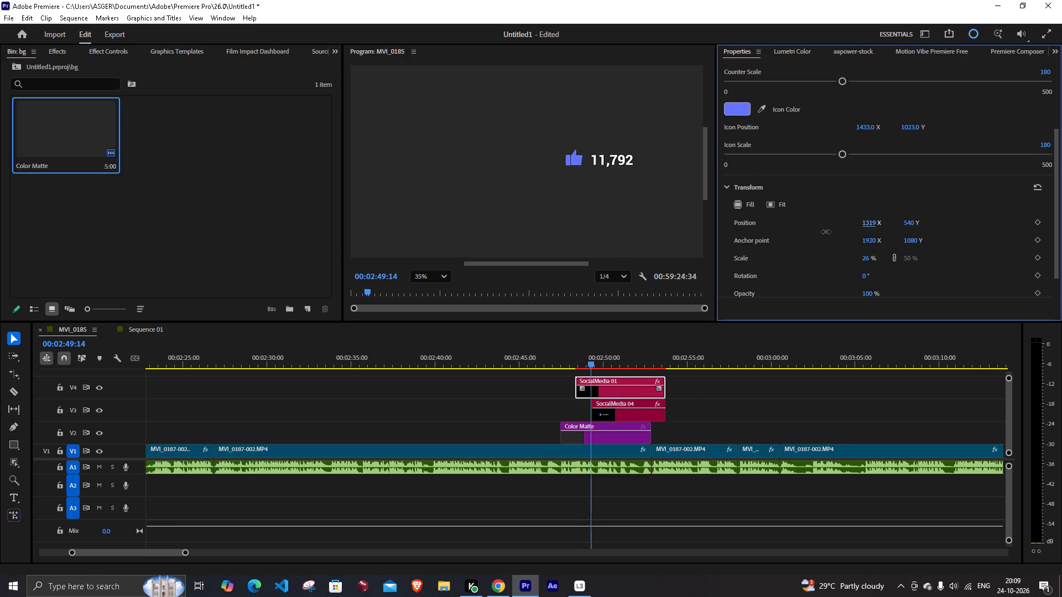
{"action": "left_click_drag", "start_coordinate": [826, 232], "coordinate": [446, 238]}
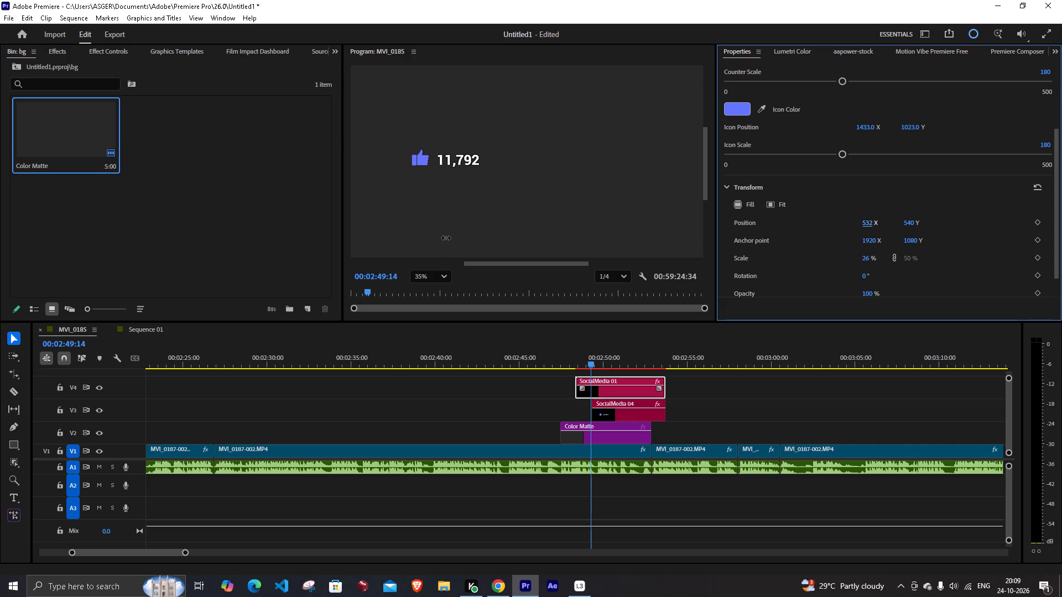
{"action": "left_click_drag", "start_coordinate": [446, 238], "coordinate": [457, 241]}
Set the horizontal position of the SocialMedia 04 clip to 1282, placing the comment counter in the frame's right half.
{"action": "left_click", "coordinate": [613, 408]}
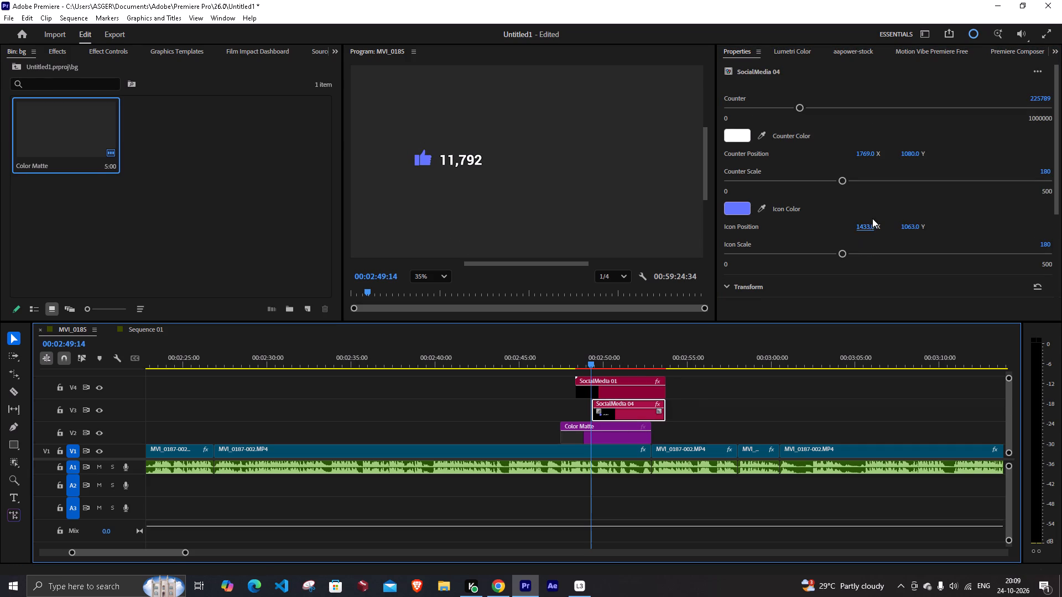
{"action": "scroll", "coordinate": [903, 214], "scroll_direction": "down", "scroll_amount": 8}
{"action": "left_click_drag", "start_coordinate": [868, 233], "coordinate": [1043, 238]}
{"action": "key", "text": "space"}
{"action": "key", "text": "space"}
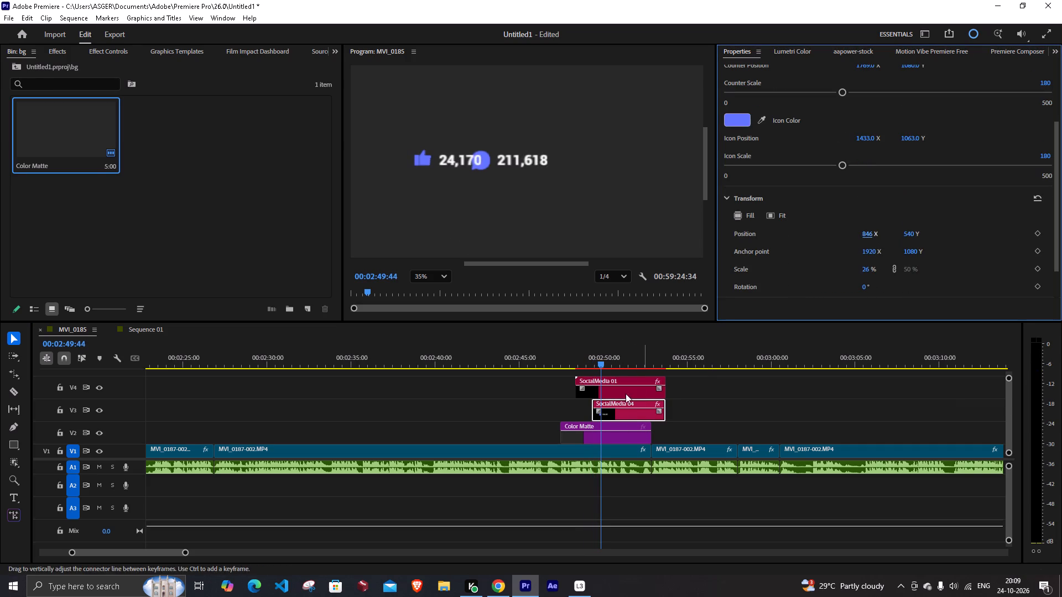
{"action": "left_click_drag", "start_coordinate": [864, 235], "coordinate": [1061, 232]}
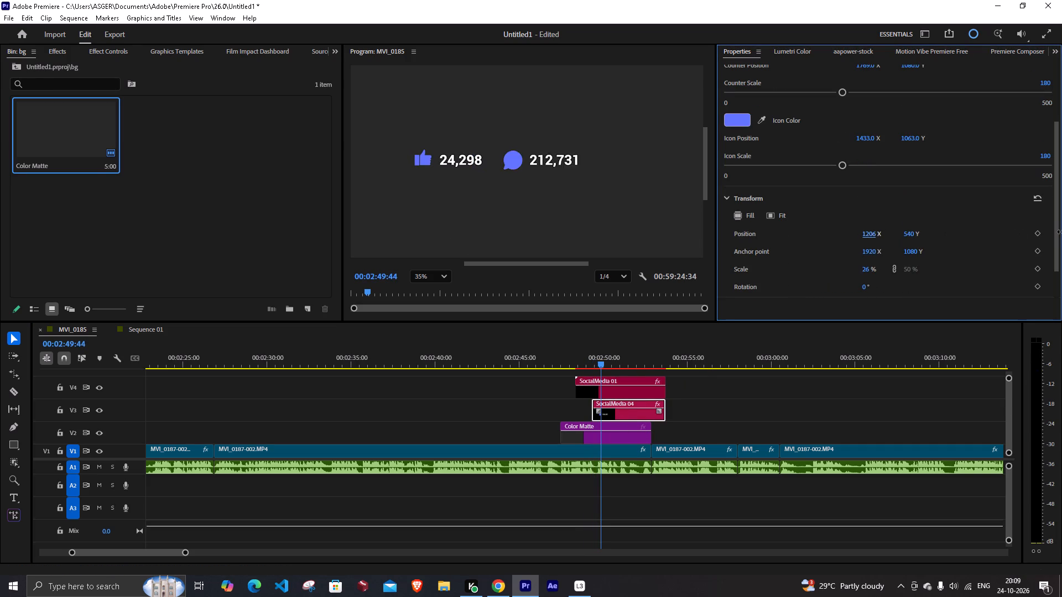
{"action": "left_click_drag", "start_coordinate": [1061, 232], "coordinate": [1061, 228]}
{"action": "left_click_drag", "start_coordinate": [870, 237], "coordinate": [908, 237]}
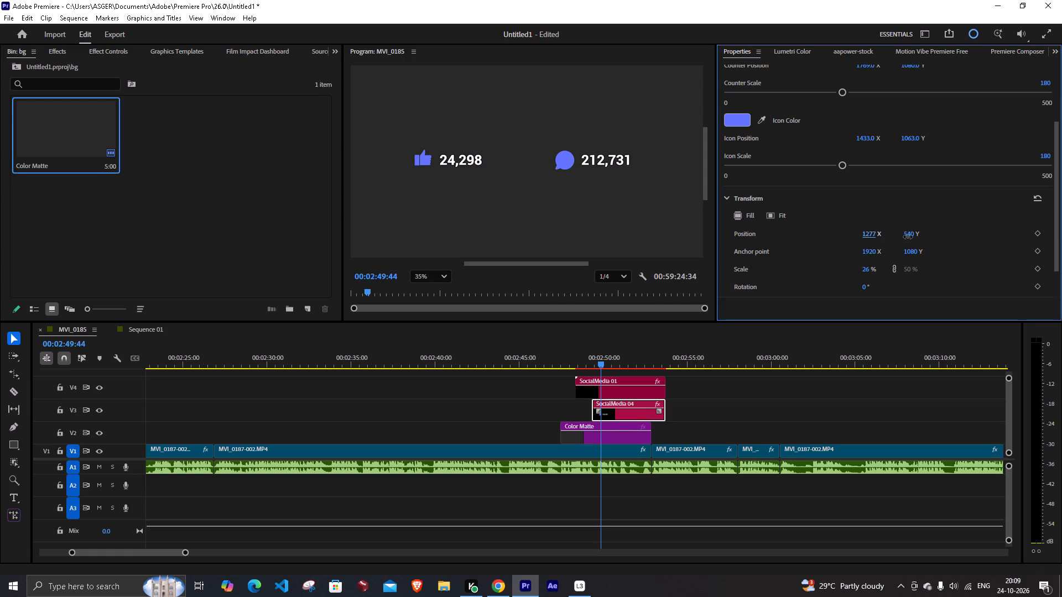
{"action": "left_click_drag", "start_coordinate": [908, 237], "coordinate": [912, 238]}
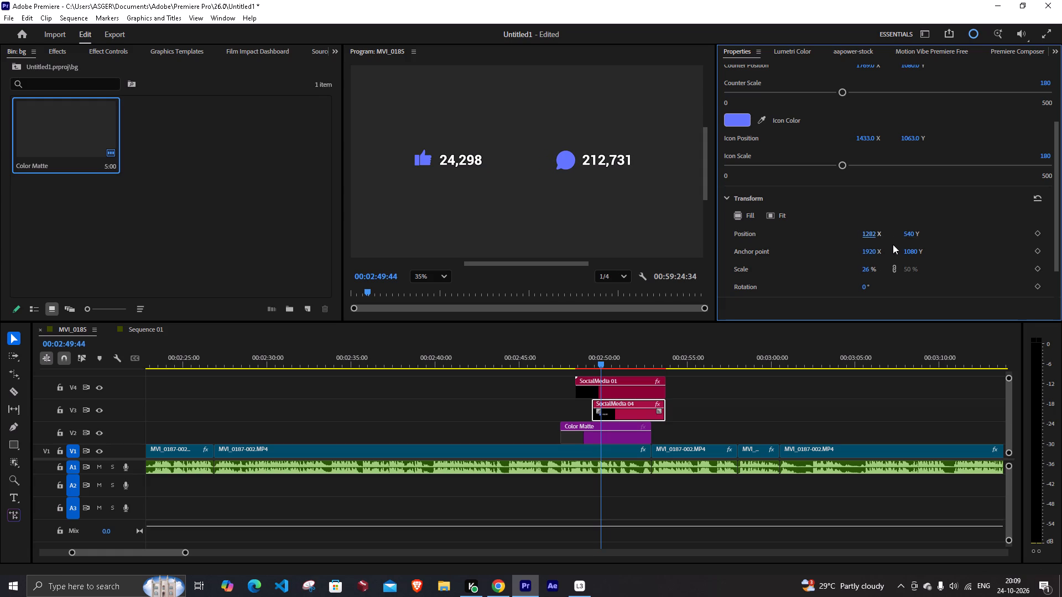
Trim the ends of the SocialMedia 01 and SocialMedia 04 clips together to the end of the Color Matte clip.
{"action": "left_click", "coordinate": [707, 416]}
{"action": "left_click_drag", "start_coordinate": [685, 391], "coordinate": [644, 404]}
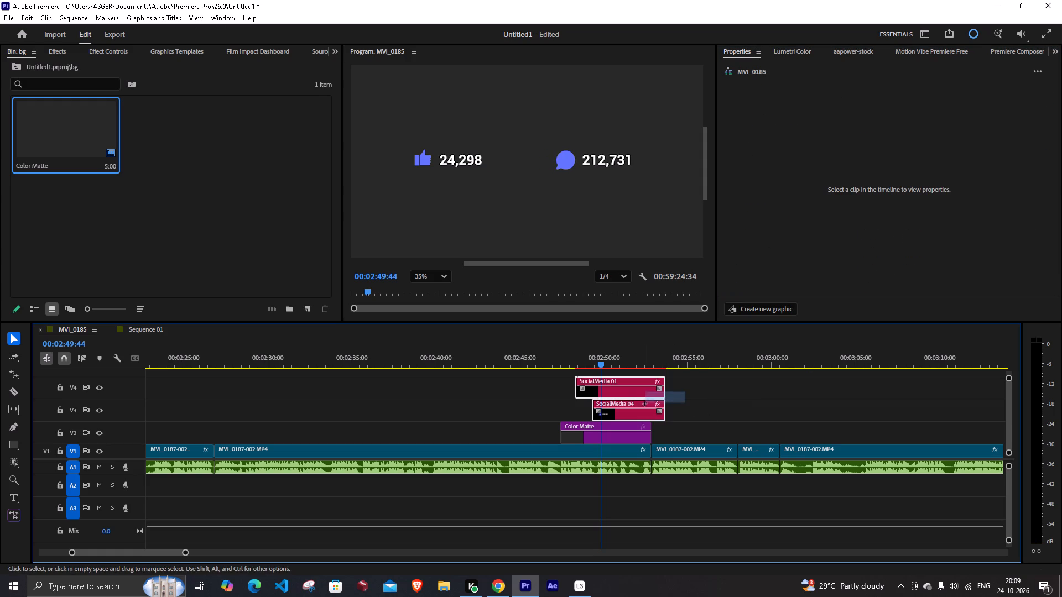
{"action": "left_click_drag", "start_coordinate": [644, 404], "coordinate": [644, 404]}
{"action": "left_click_drag", "start_coordinate": [664, 391], "coordinate": [648, 391]}
{"action": "left_click", "coordinate": [714, 405]}
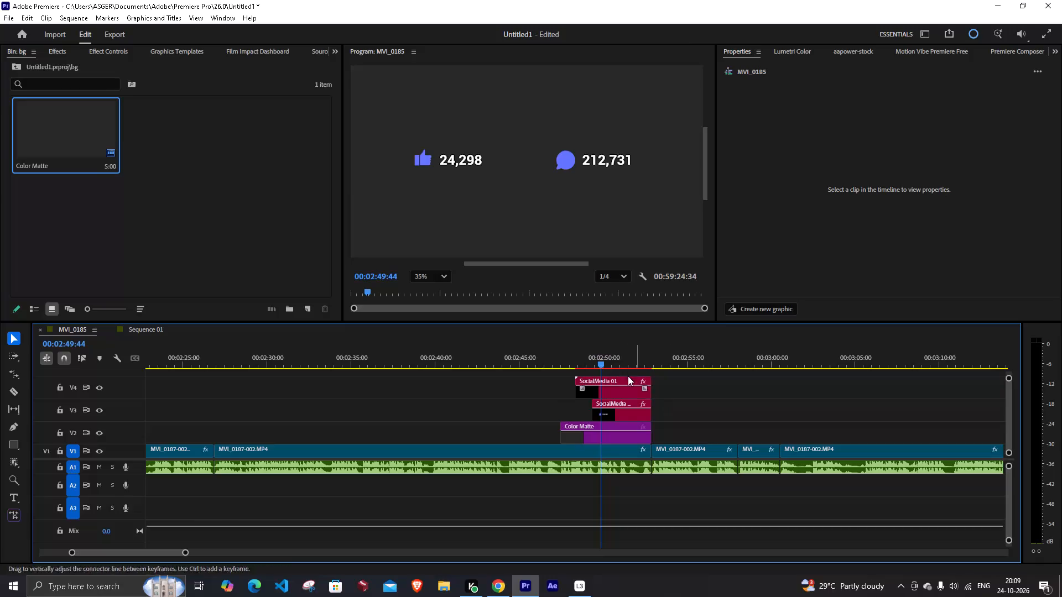
Trim the start of the Color Matte clip on V2 to the start of SocialMedia 01, and preview the section.
{"action": "left_click_drag", "start_coordinate": [616, 365], "coordinate": [558, 374]}
{"action": "key", "text": "space"}
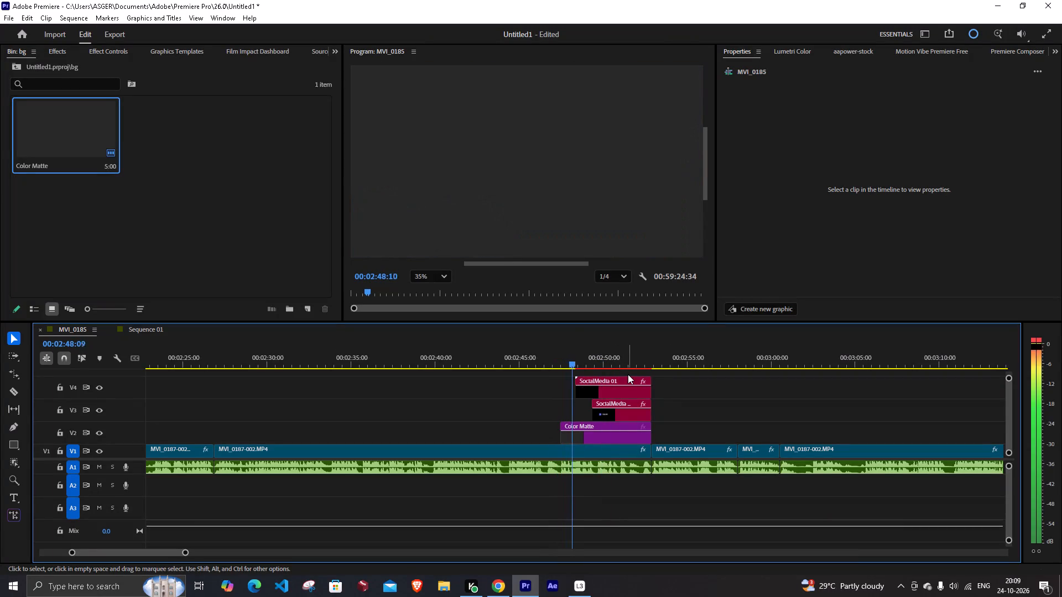
{"action": "key", "text": "space"}
{"action": "left_click", "coordinate": [590, 433]}
{"action": "left_click_drag", "start_coordinate": [565, 423], "coordinate": [572, 425]}
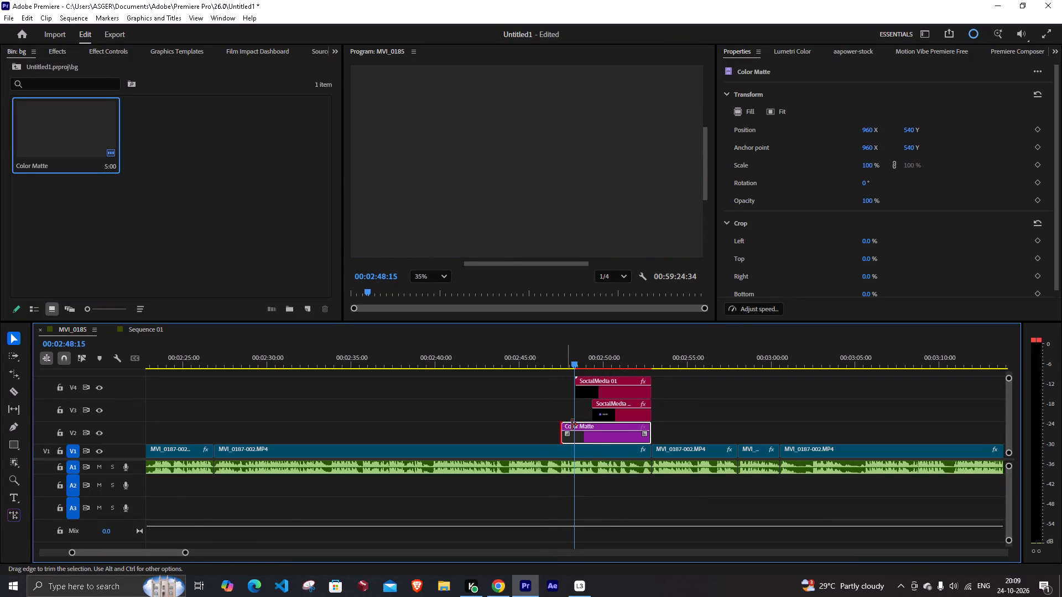
{"action": "left_click_drag", "start_coordinate": [572, 425], "coordinate": [582, 427]}
{"action": "key", "text": "space"}
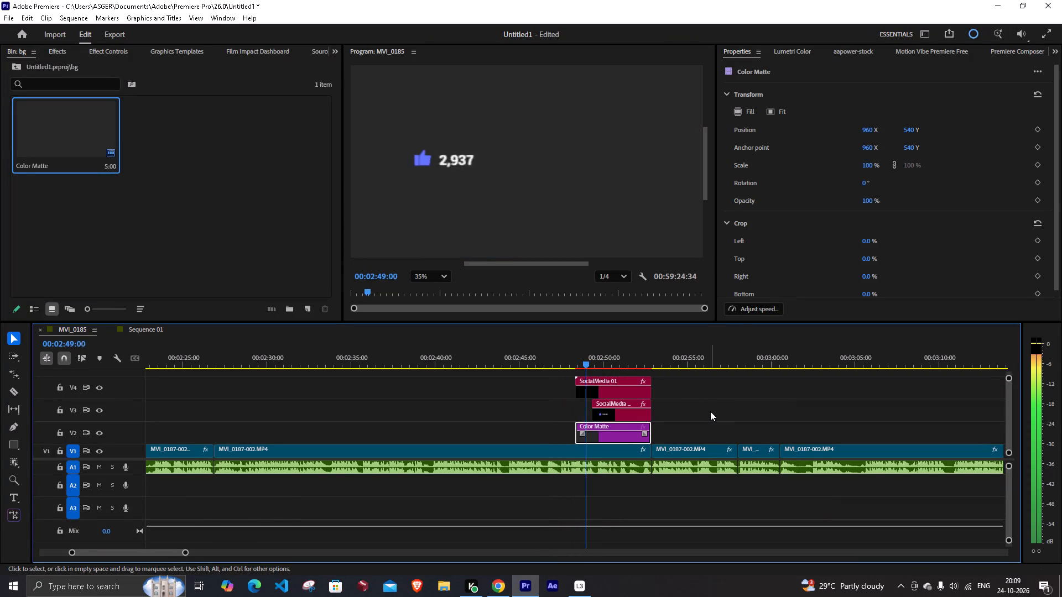
{"action": "key", "text": "space"}
Move the SocialMedia 04 clip earlier to start at 00:02:48:44, extend its end to the matte's end, and preview both counters.
{"action": "left_click_drag", "start_coordinate": [603, 350], "coordinate": [574, 365]}
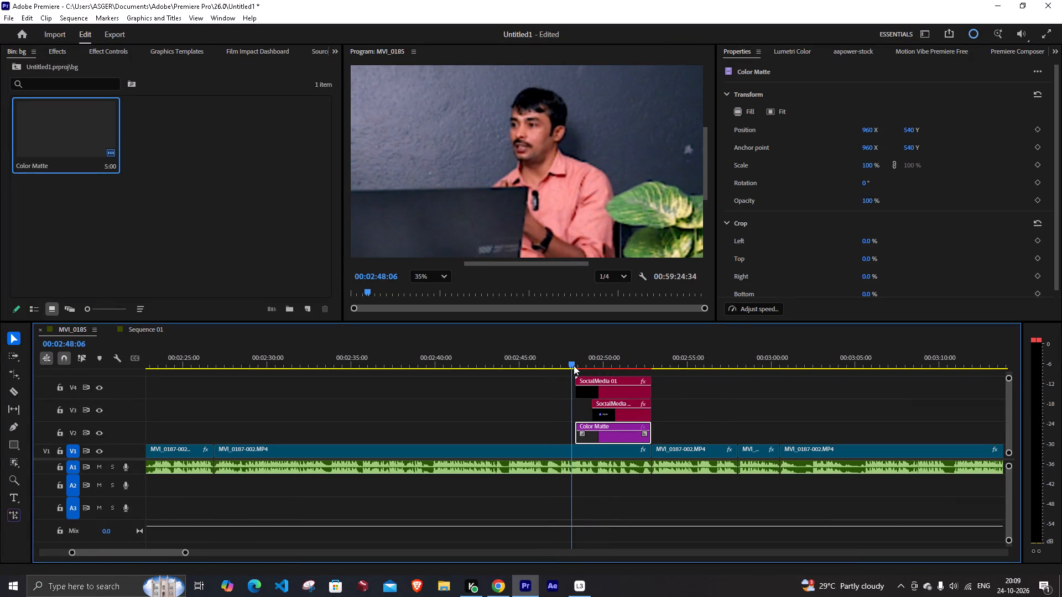
{"action": "left_click_drag", "start_coordinate": [574, 365], "coordinate": [573, 365]}
{"action": "key", "text": "space"}
{"action": "key", "text": "space"}
{"action": "left_click", "coordinate": [606, 402]}
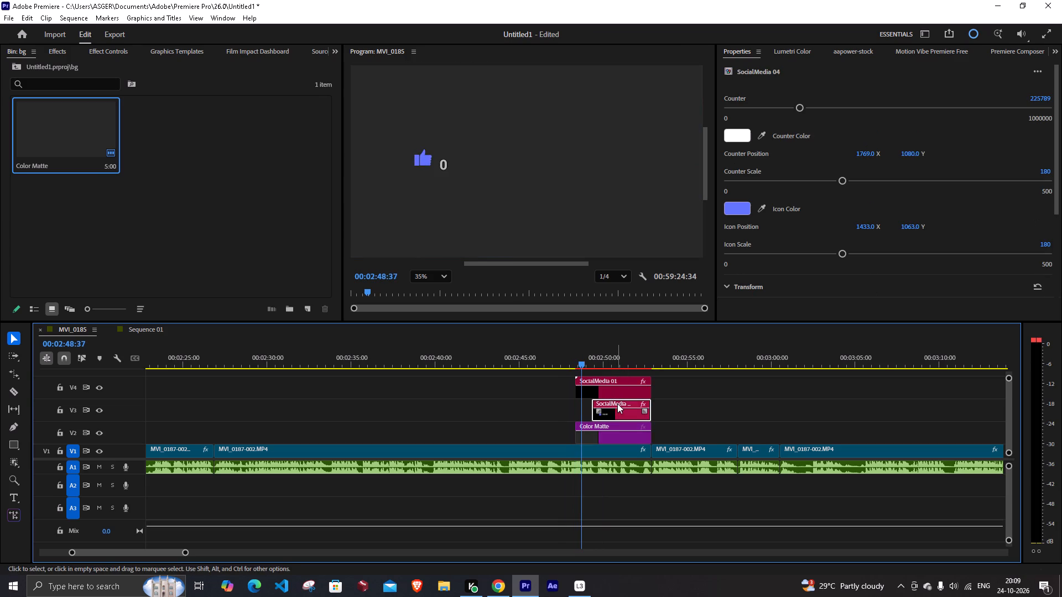
{"action": "key", "text": "space"}
{"action": "key", "text": "space"}
{"action": "left_click", "coordinate": [588, 363]}
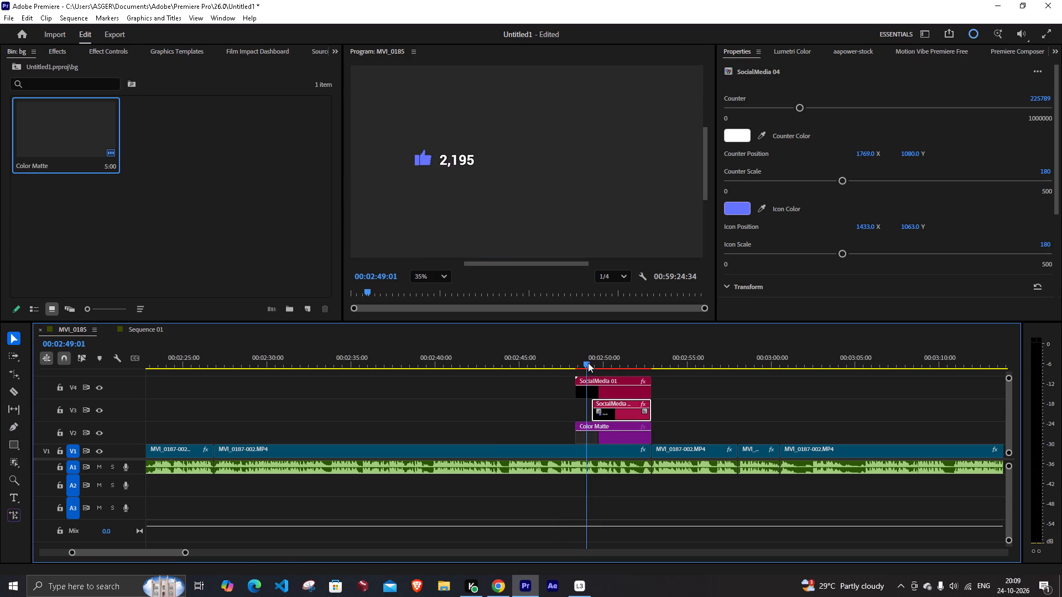
{"action": "left_click_drag", "start_coordinate": [607, 401], "coordinate": [602, 402]}
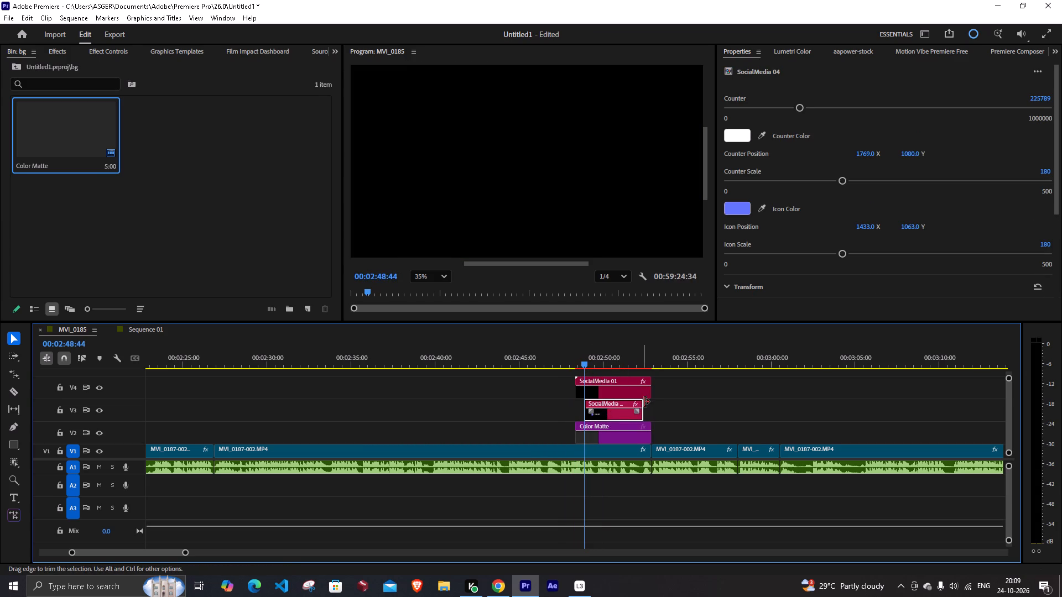
{"action": "left_click_drag", "start_coordinate": [643, 403], "coordinate": [652, 406]}
{"action": "left_click", "coordinate": [695, 396]}
{"action": "key", "text": "space"}
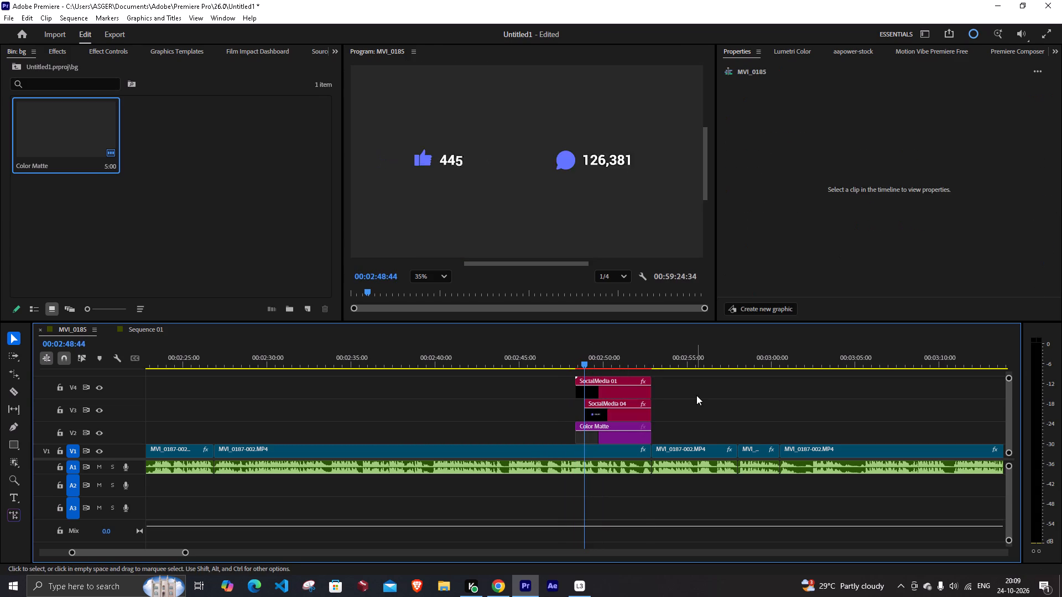
{"action": "key", "text": "space"}
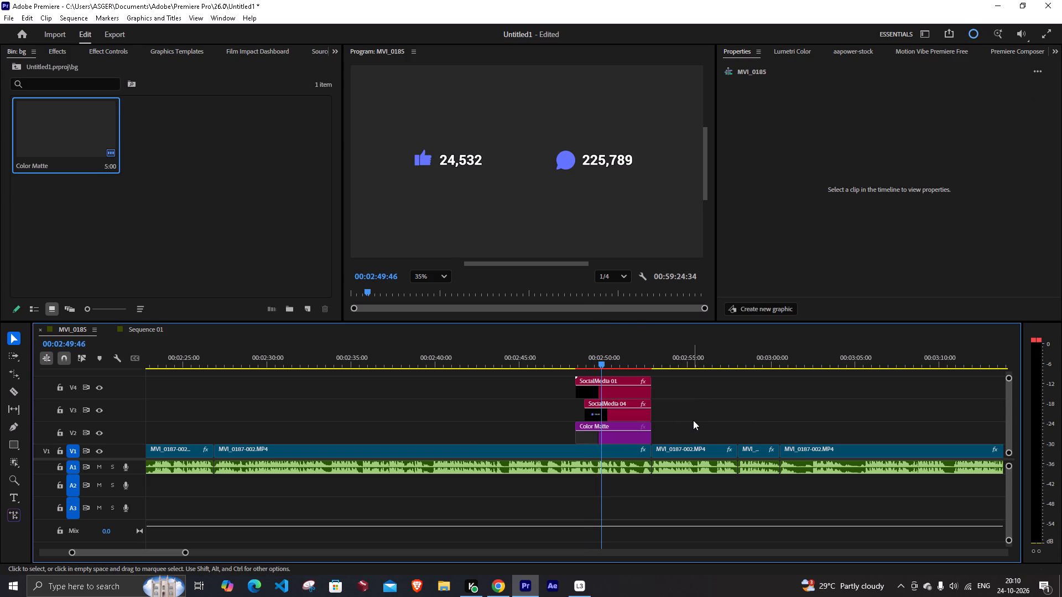
Open the Starter Pack library in Premiere Composer.
{"action": "left_click", "coordinate": [943, 55]}
{"action": "left_click", "coordinate": [1004, 47]}
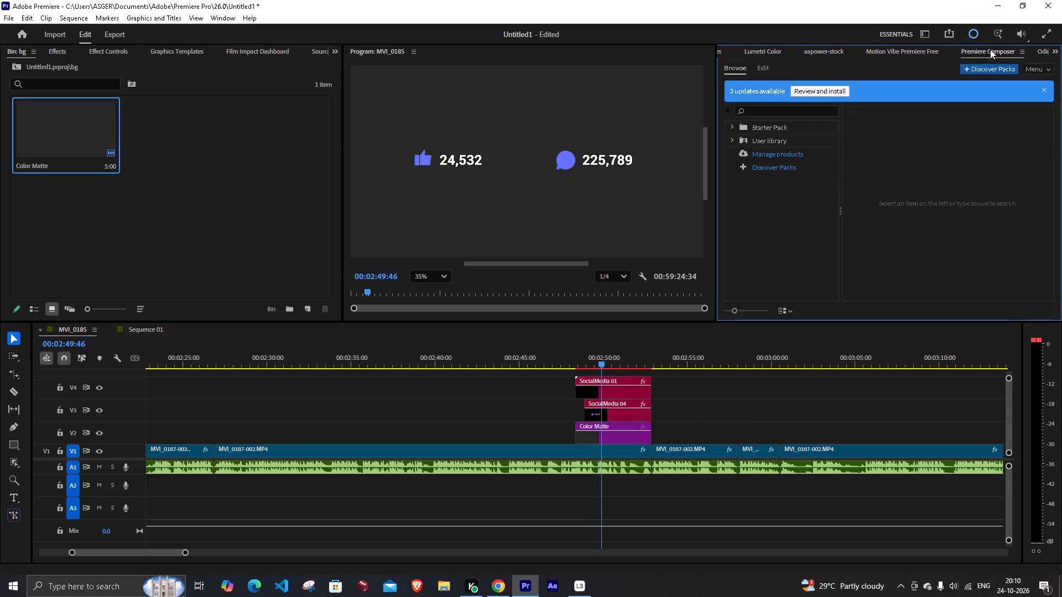
{"action": "left_click", "coordinate": [758, 126]}
{"action": "left_click", "coordinate": [731, 131]}
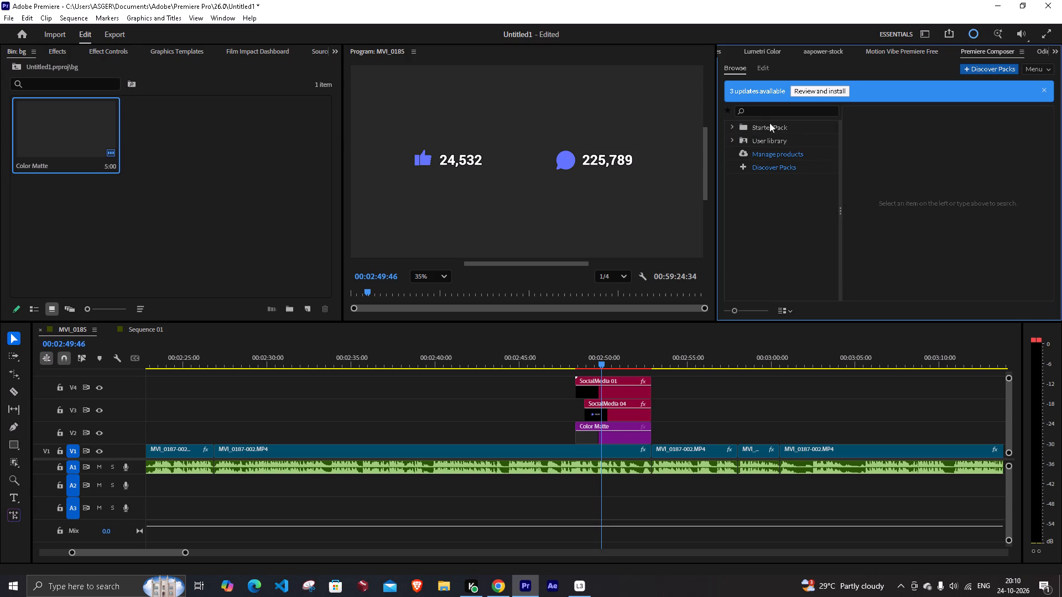
{"action": "left_click", "coordinate": [727, 125]}
{"action": "left_click", "coordinate": [731, 130]}
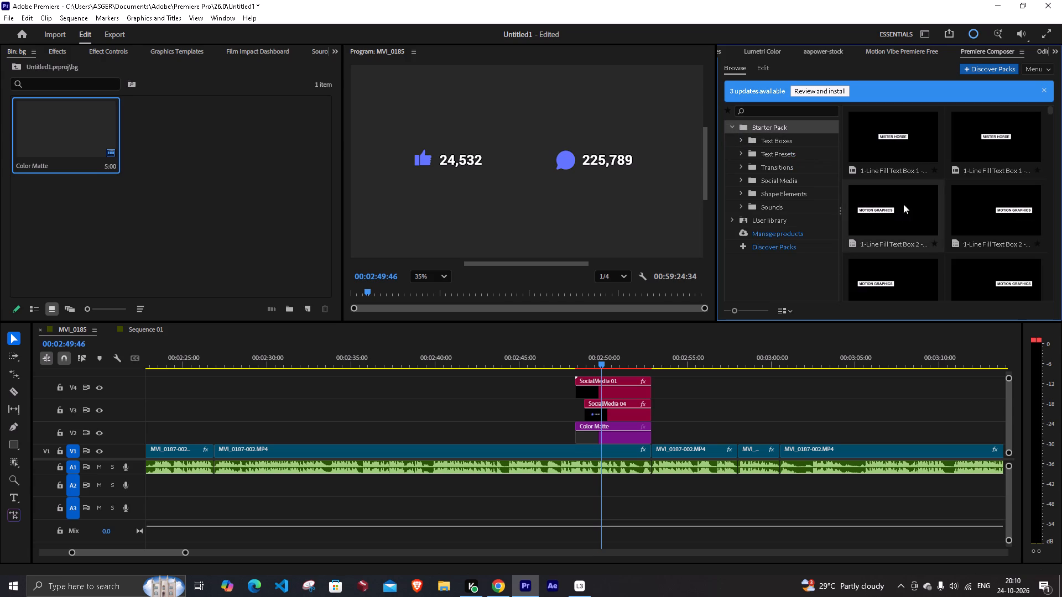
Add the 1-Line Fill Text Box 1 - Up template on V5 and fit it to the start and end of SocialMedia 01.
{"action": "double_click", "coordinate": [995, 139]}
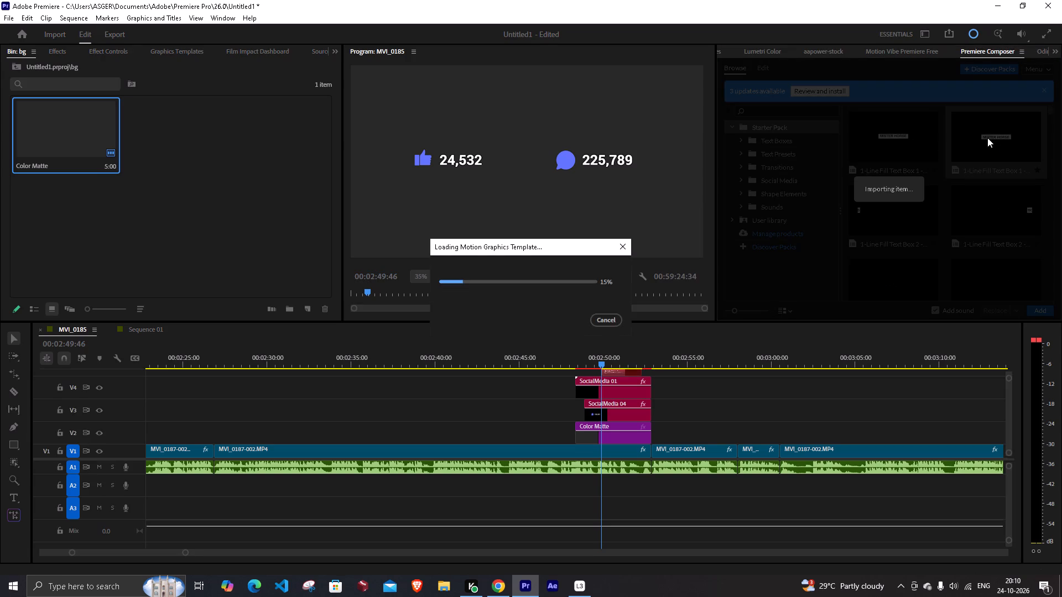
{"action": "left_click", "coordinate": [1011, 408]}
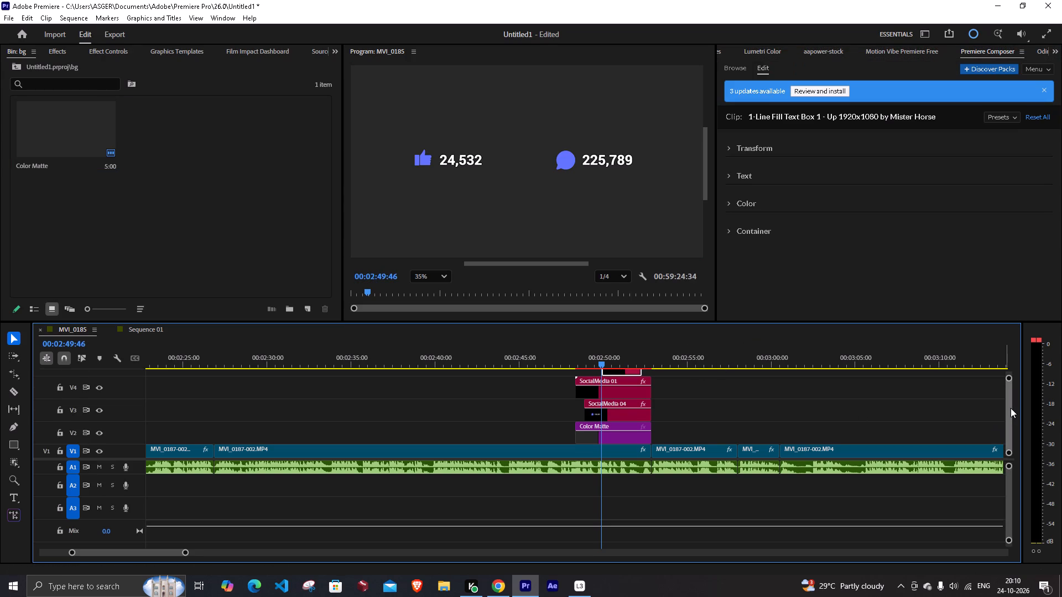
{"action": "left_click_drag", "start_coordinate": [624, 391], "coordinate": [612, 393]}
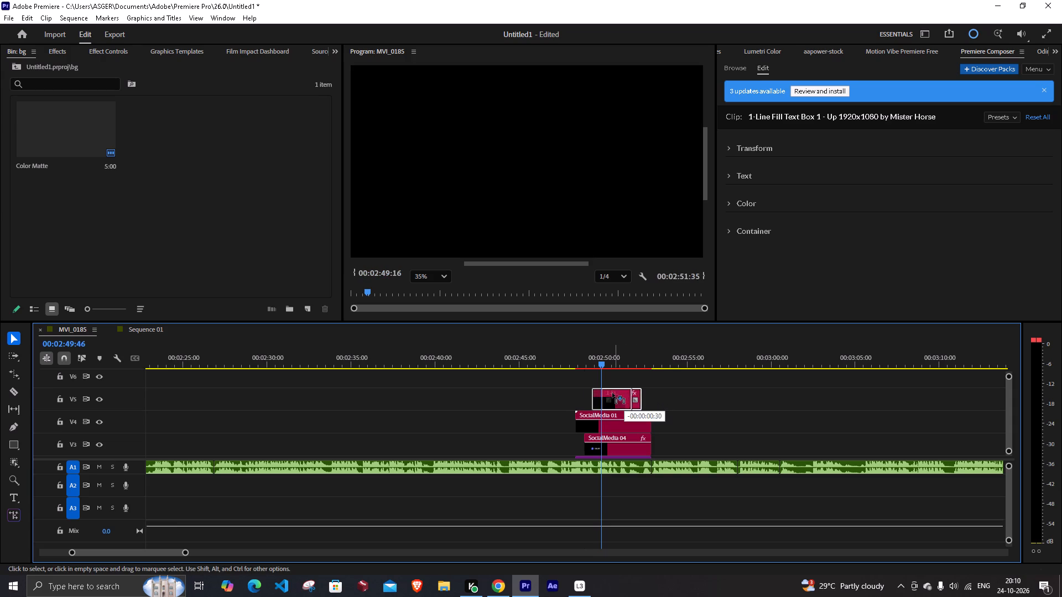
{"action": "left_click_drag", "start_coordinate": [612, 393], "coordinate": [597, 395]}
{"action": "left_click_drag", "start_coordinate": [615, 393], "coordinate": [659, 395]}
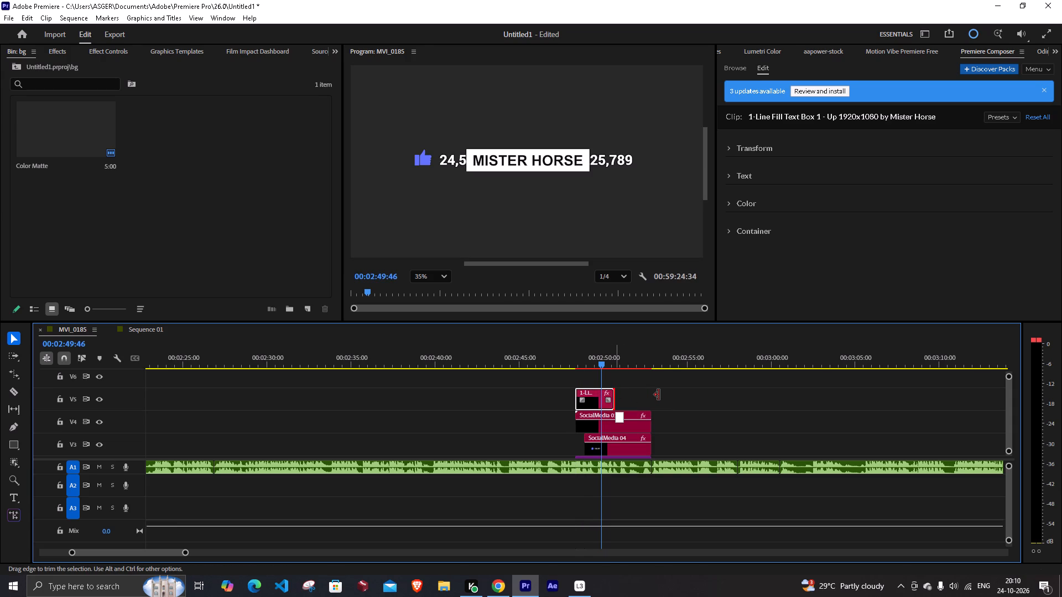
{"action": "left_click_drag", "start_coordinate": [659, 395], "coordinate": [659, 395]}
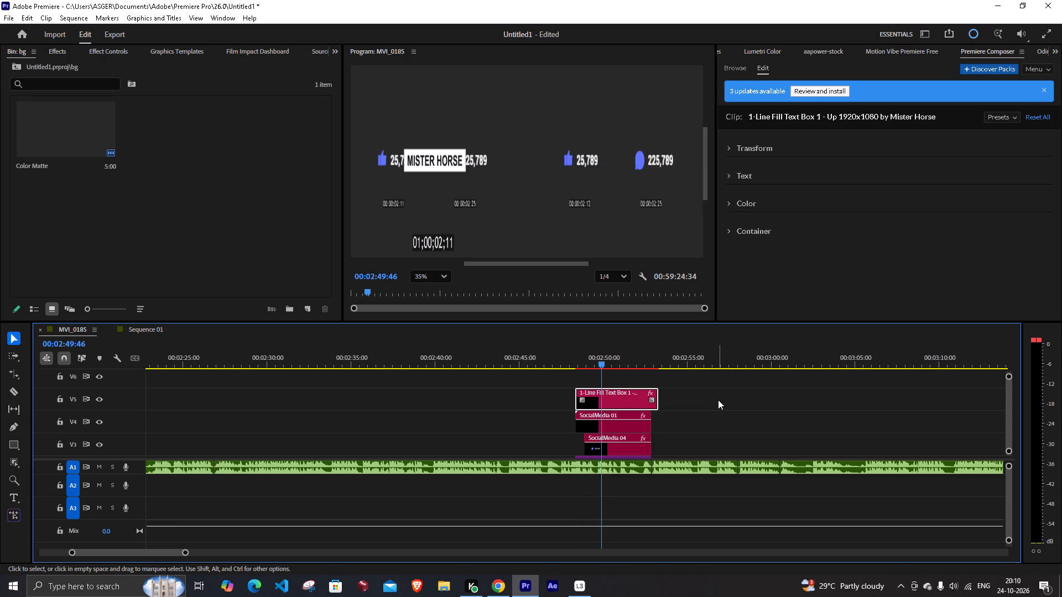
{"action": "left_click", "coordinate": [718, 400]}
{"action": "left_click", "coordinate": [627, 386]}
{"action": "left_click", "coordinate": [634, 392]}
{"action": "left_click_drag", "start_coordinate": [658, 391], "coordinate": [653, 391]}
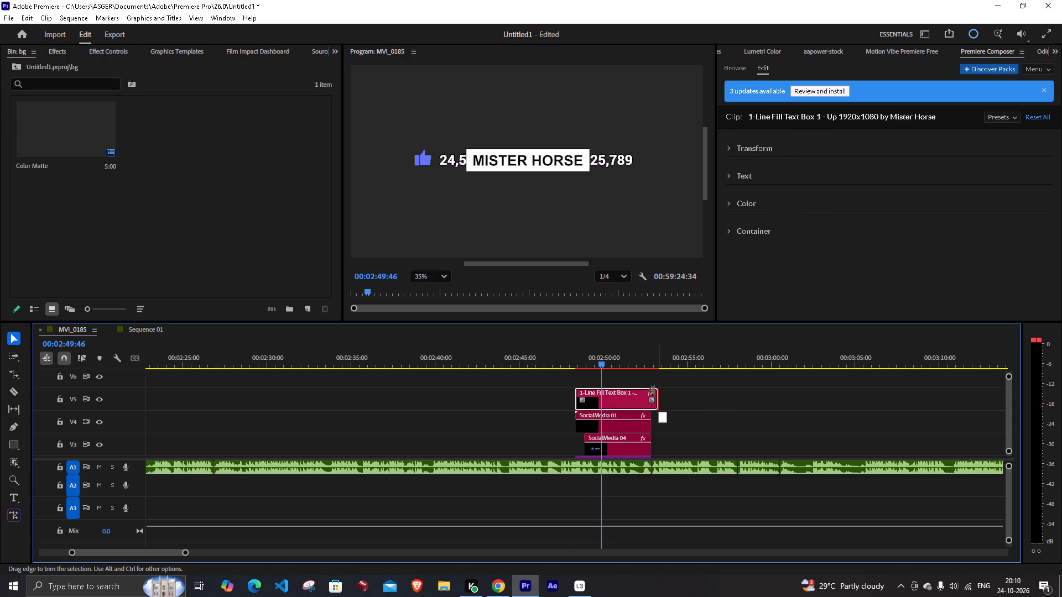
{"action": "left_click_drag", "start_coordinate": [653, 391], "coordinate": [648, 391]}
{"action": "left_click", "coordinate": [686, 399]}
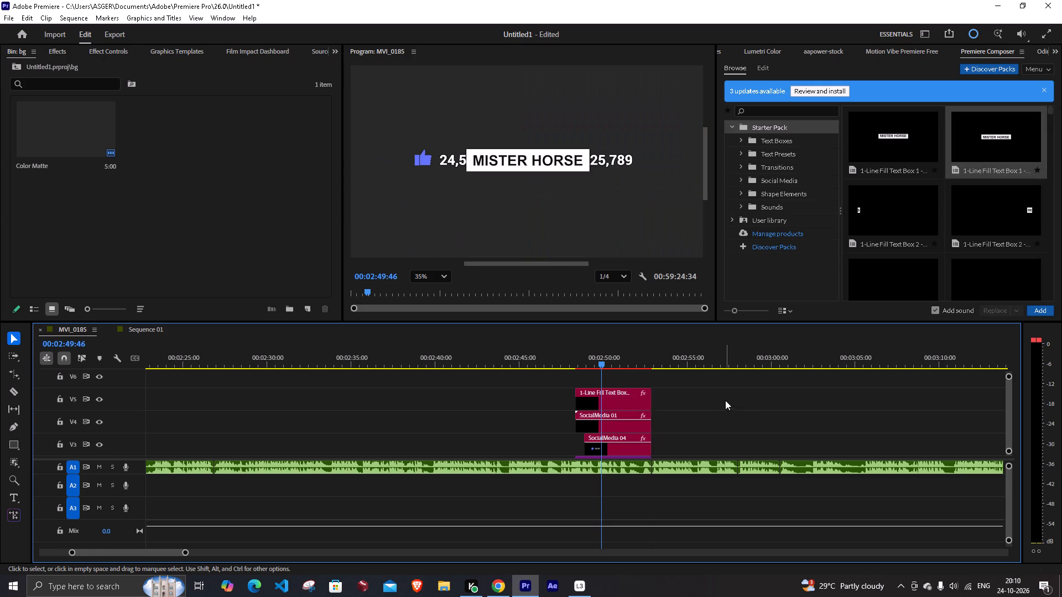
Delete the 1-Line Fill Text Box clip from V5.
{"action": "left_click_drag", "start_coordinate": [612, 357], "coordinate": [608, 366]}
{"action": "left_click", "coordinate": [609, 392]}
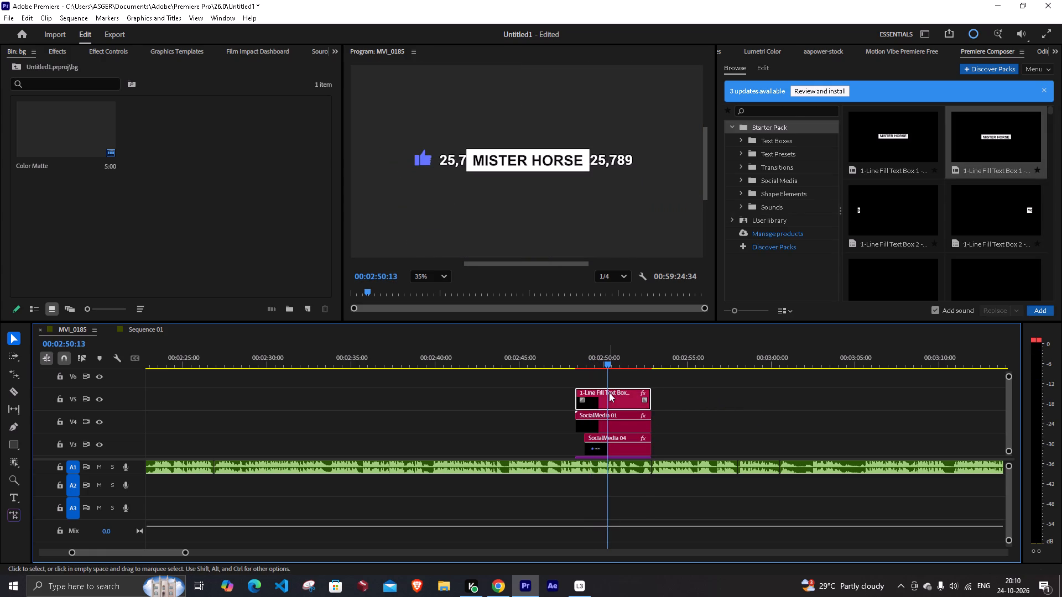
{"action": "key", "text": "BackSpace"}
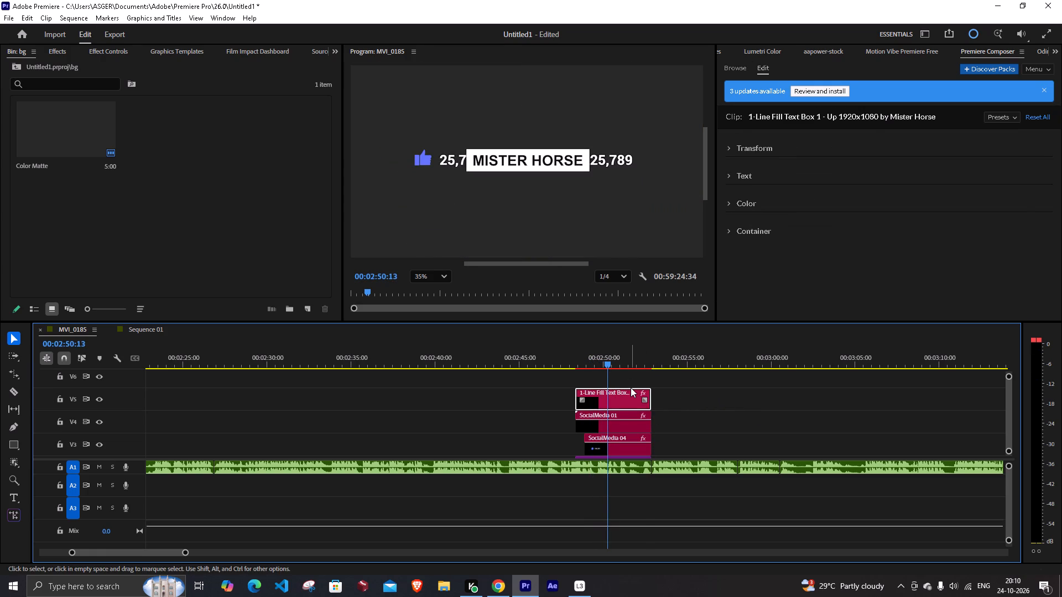
Play back the like and comment counter section to check the timing of both animations.
{"action": "left_click_drag", "start_coordinate": [606, 352], "coordinate": [563, 370]}
{"action": "key", "text": "space"}
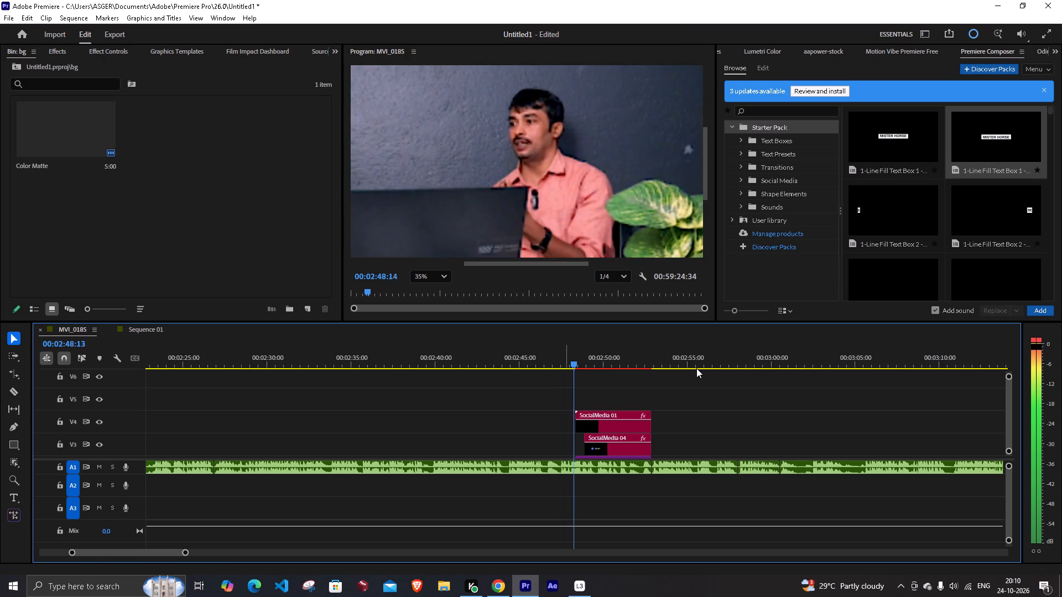
{"action": "key", "text": "space"}
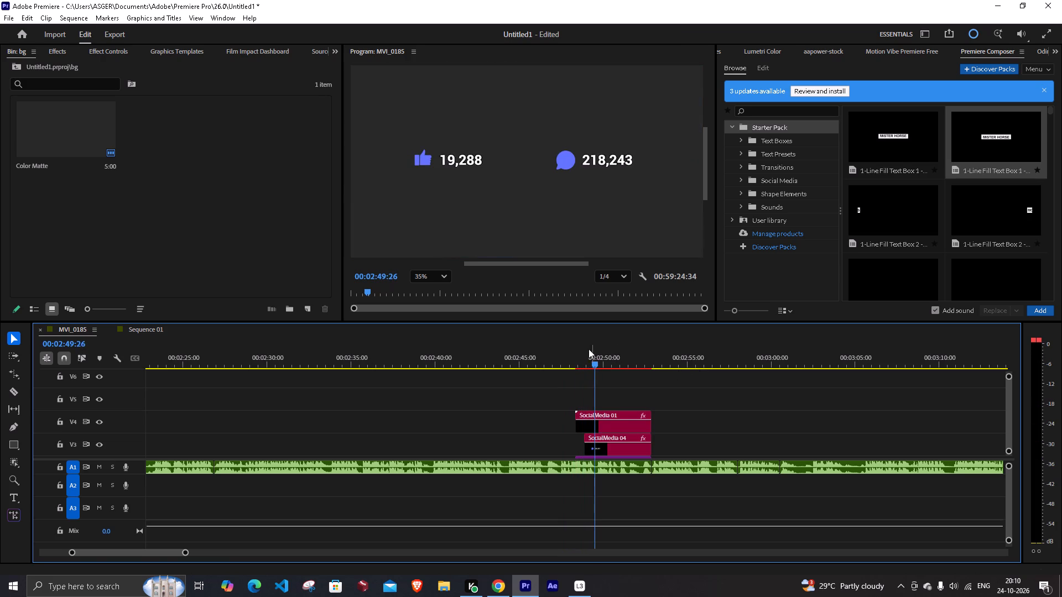
{"action": "left_click_drag", "start_coordinate": [588, 349], "coordinate": [575, 357]}
{"action": "key", "text": "space"}
{"action": "key", "text": "space"}
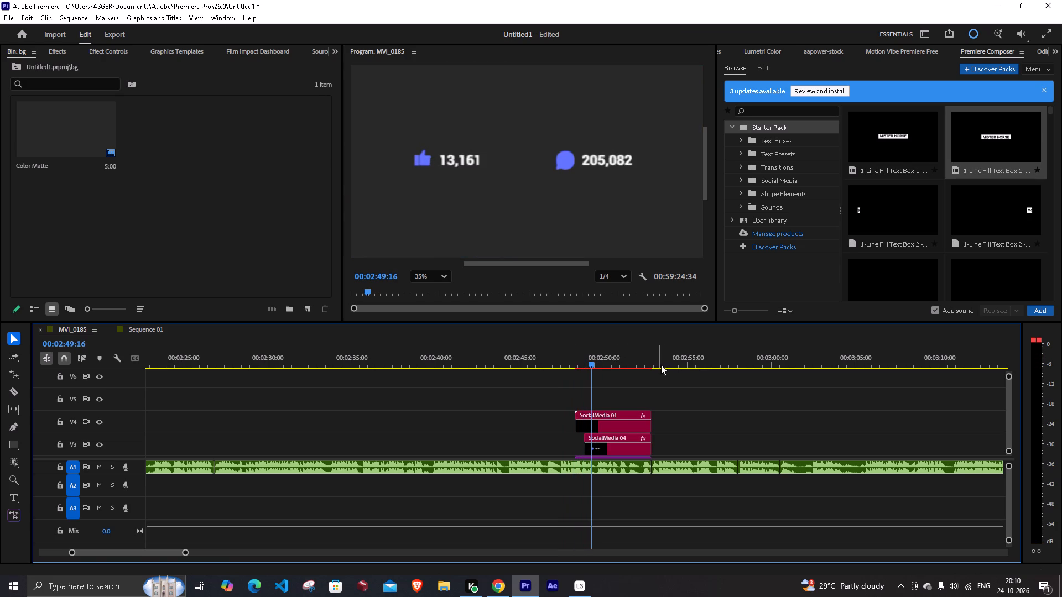
{"action": "left_click_drag", "start_coordinate": [185, 555], "coordinate": [166, 559]}
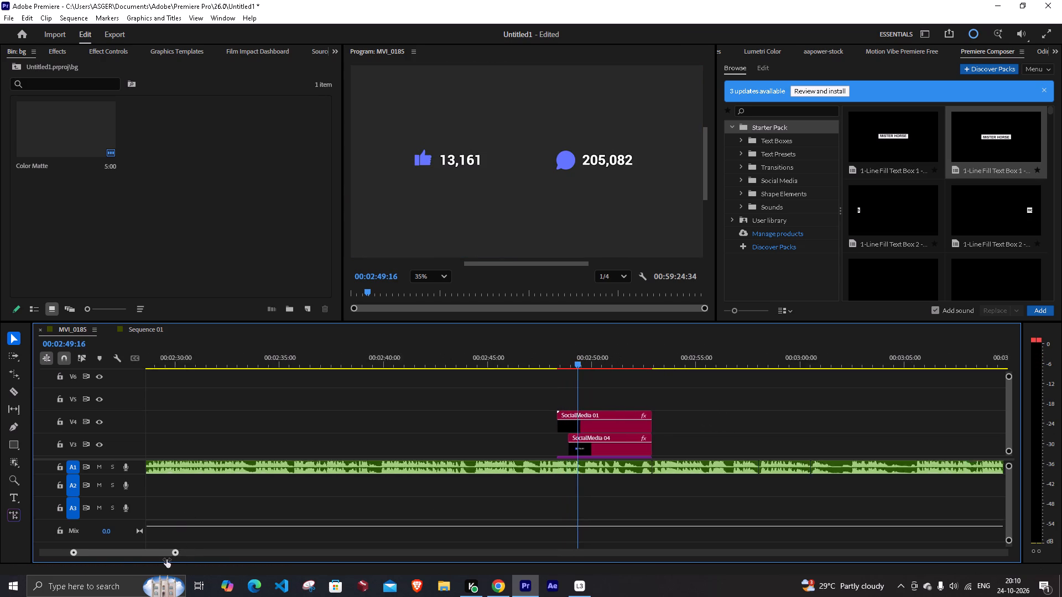
{"action": "left_click_drag", "start_coordinate": [166, 559], "coordinate": [129, 557]}
{"action": "left_click_drag", "start_coordinate": [576, 360], "coordinate": [518, 375]}
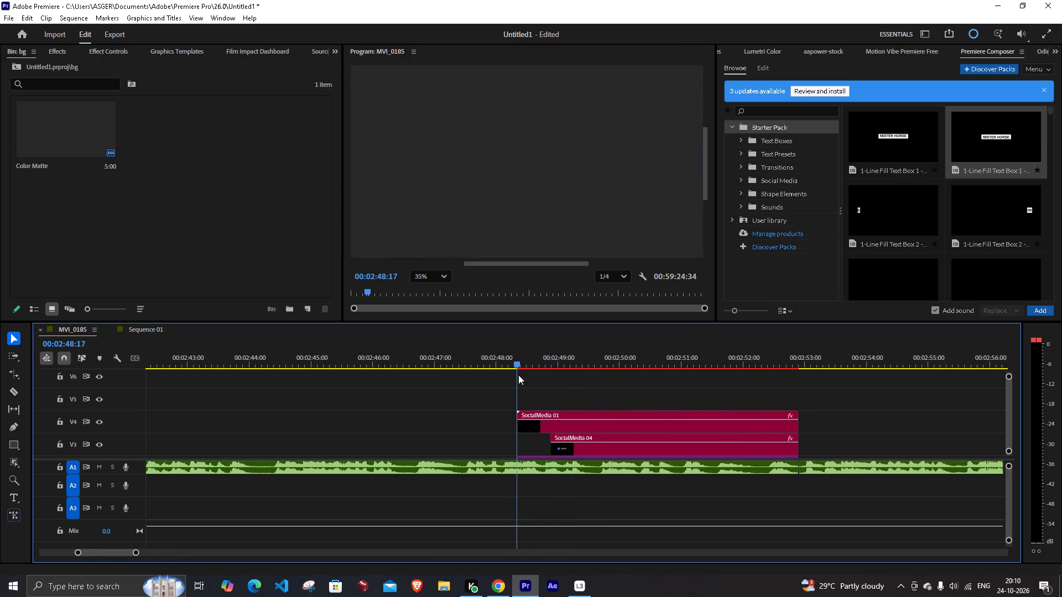
{"action": "left_click_drag", "start_coordinate": [518, 375], "coordinate": [520, 375]}
{"action": "key", "text": "space"}
{"action": "key", "text": "space"}
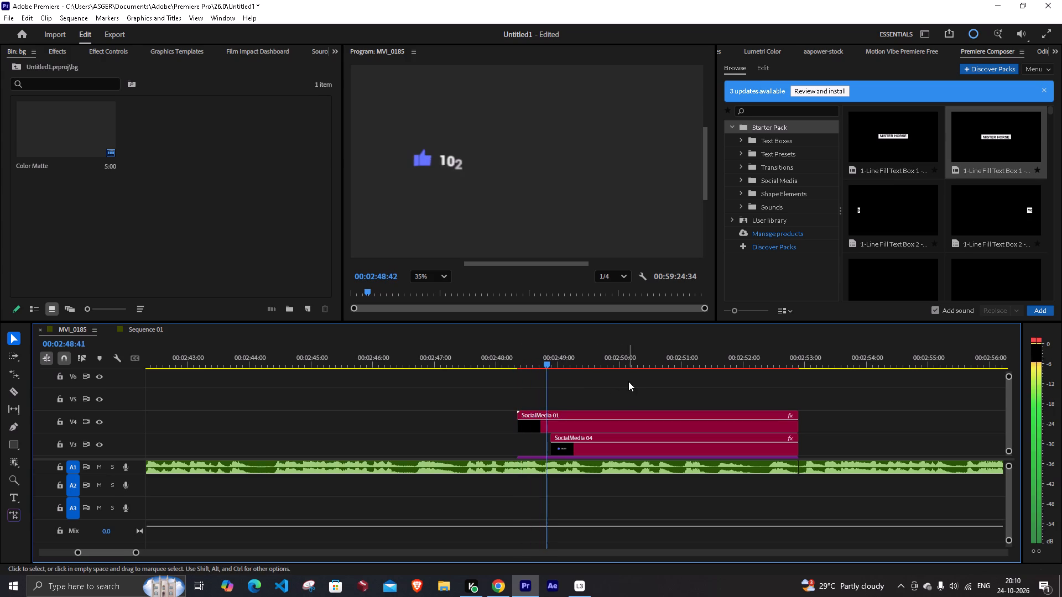
{"action": "key", "text": "space"}
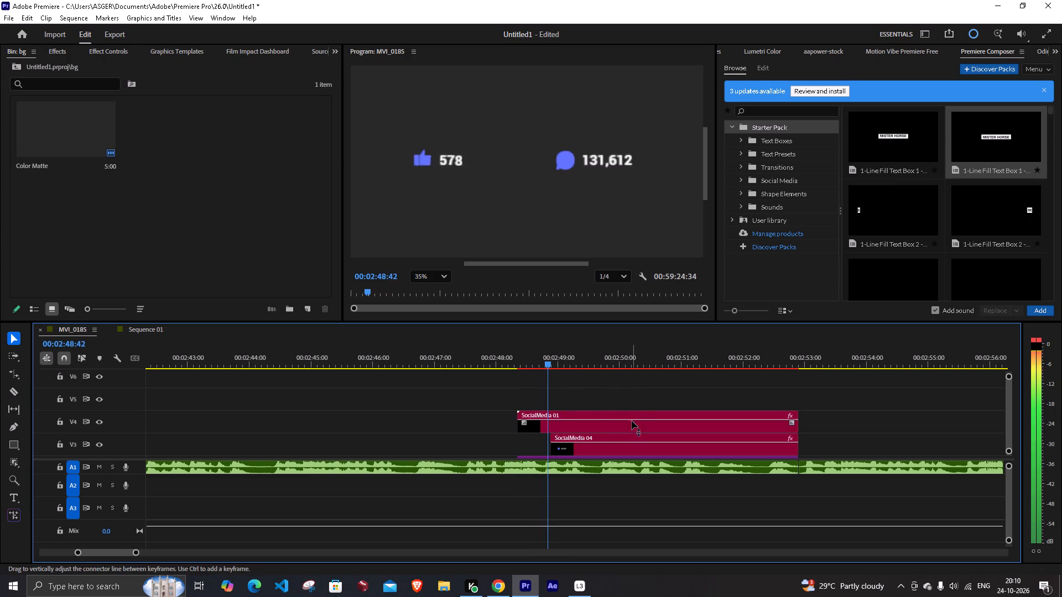
{"action": "key", "text": "space"}
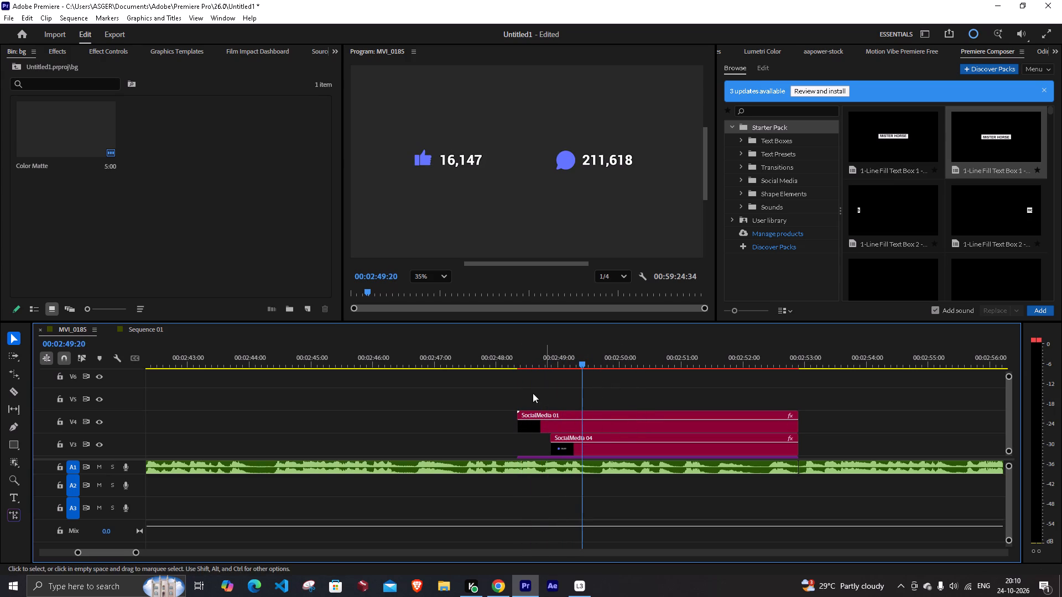
Shift the SocialMedia 01 like counter horizontally toward the centre of the frame by increasing its Position X.
{"action": "left_click", "coordinate": [553, 413]}
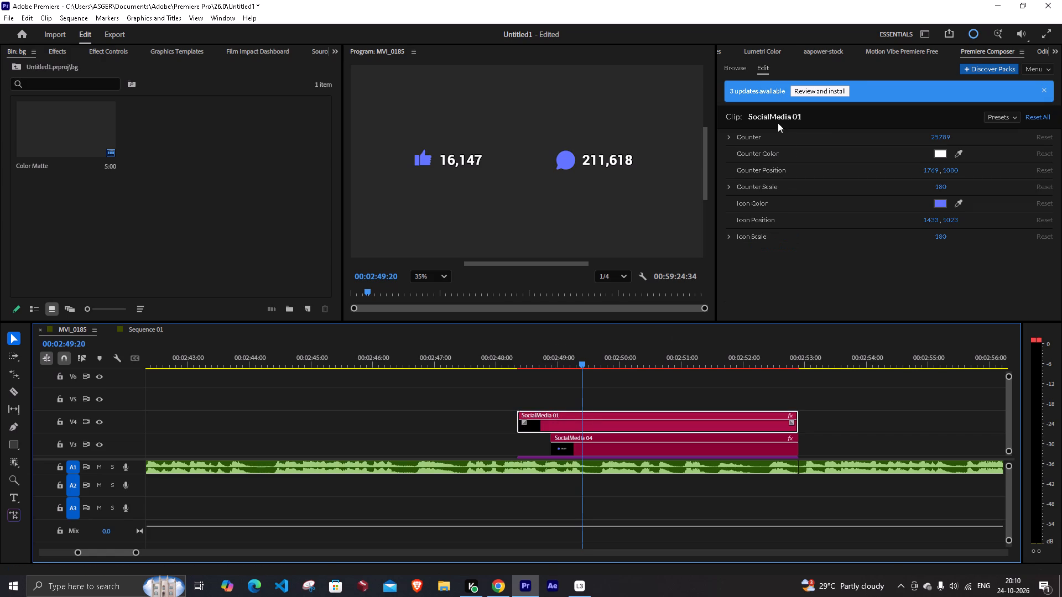
{"action": "left_click", "coordinate": [737, 68]}
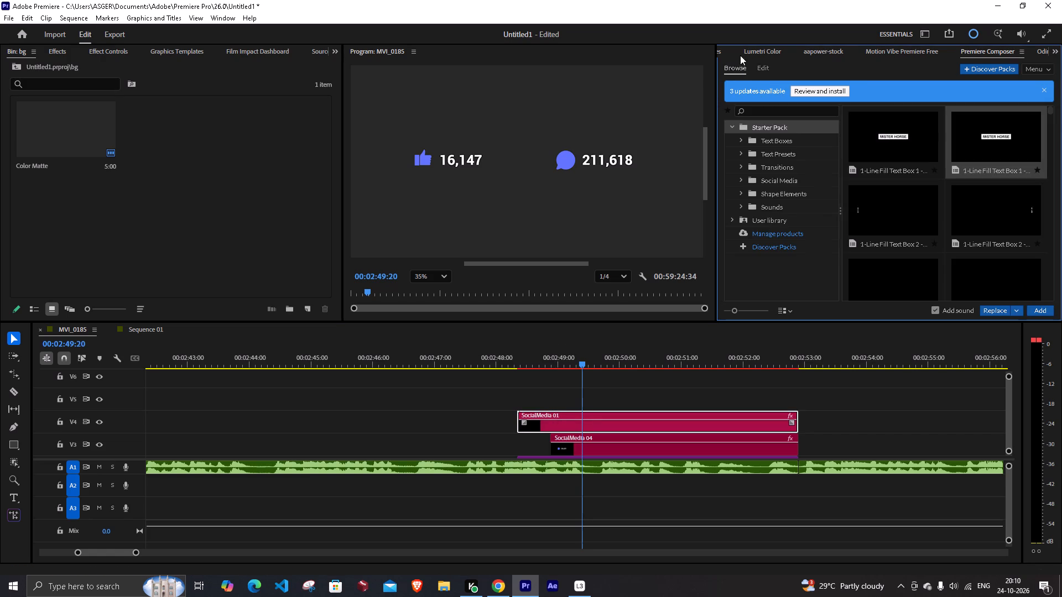
{"action": "left_click", "coordinate": [744, 53]}
{"action": "left_click", "coordinate": [733, 54]}
{"action": "scroll", "coordinate": [846, 204], "scroll_direction": "down", "scroll_amount": 10}
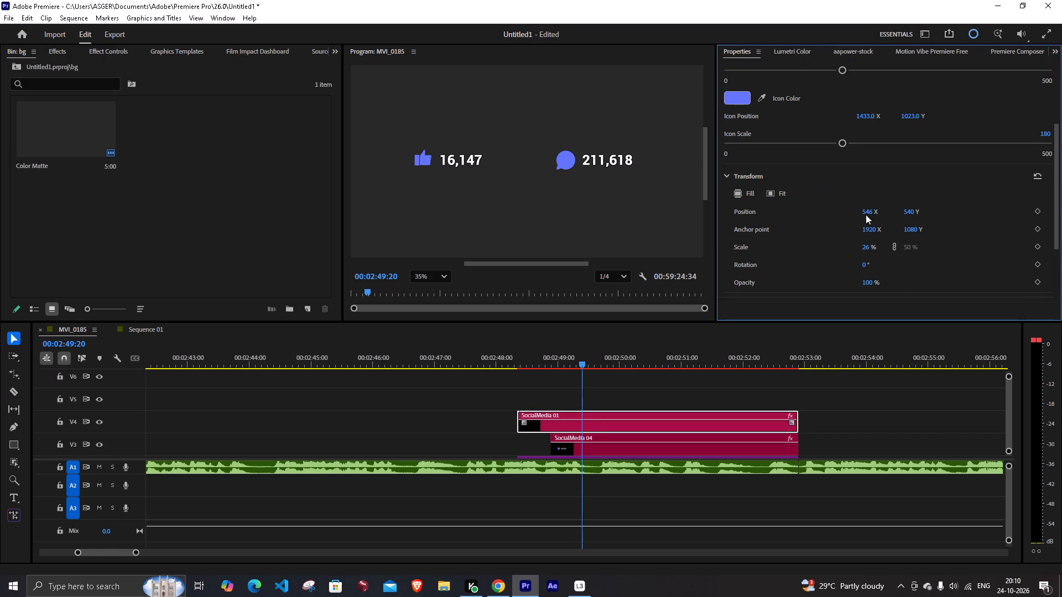
{"action": "left_click_drag", "start_coordinate": [873, 211], "coordinate": [908, 214]}
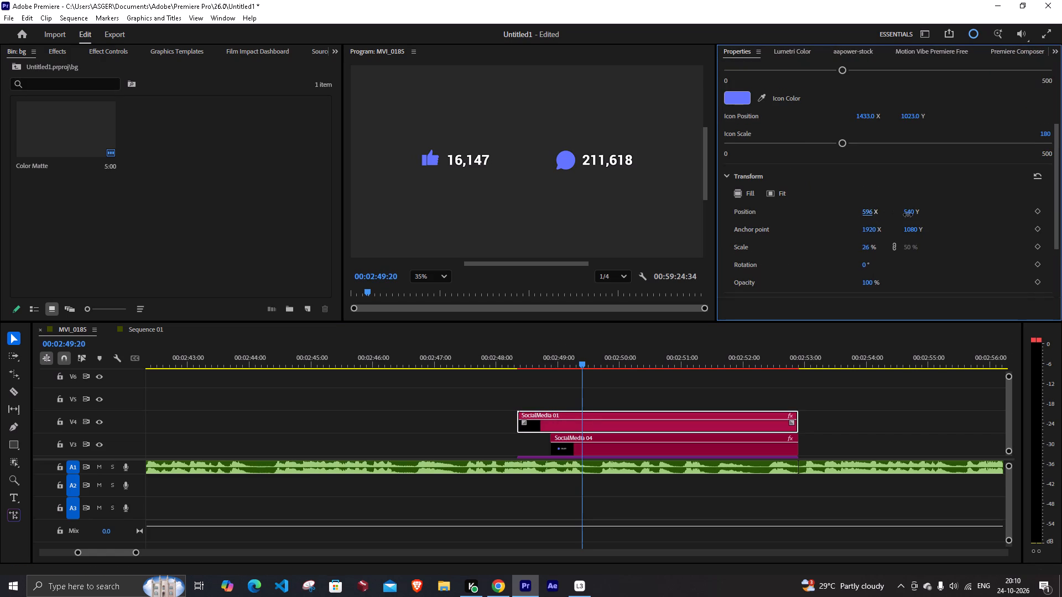
{"action": "left_click_drag", "start_coordinate": [908, 214], "coordinate": [909, 214]}
Move the SocialMedia 04 comment counter toward the centre by setting its Position X to 1241.
{"action": "left_click", "coordinate": [617, 436]}
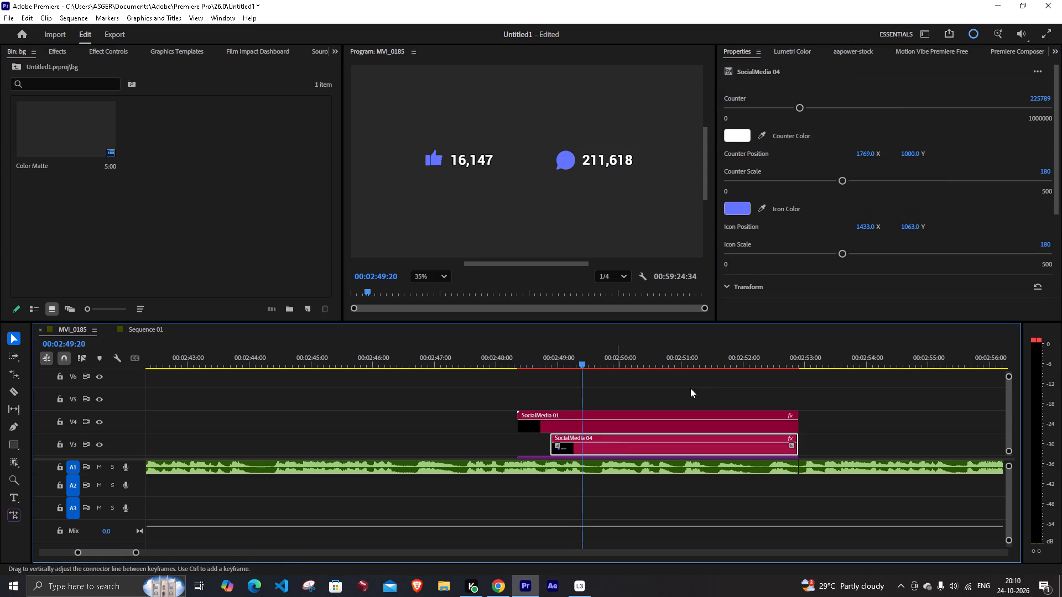
{"action": "scroll", "coordinate": [831, 192], "scroll_direction": "down", "scroll_amount": 10}
{"action": "left_click_drag", "start_coordinate": [869, 209], "coordinate": [867, 209]}
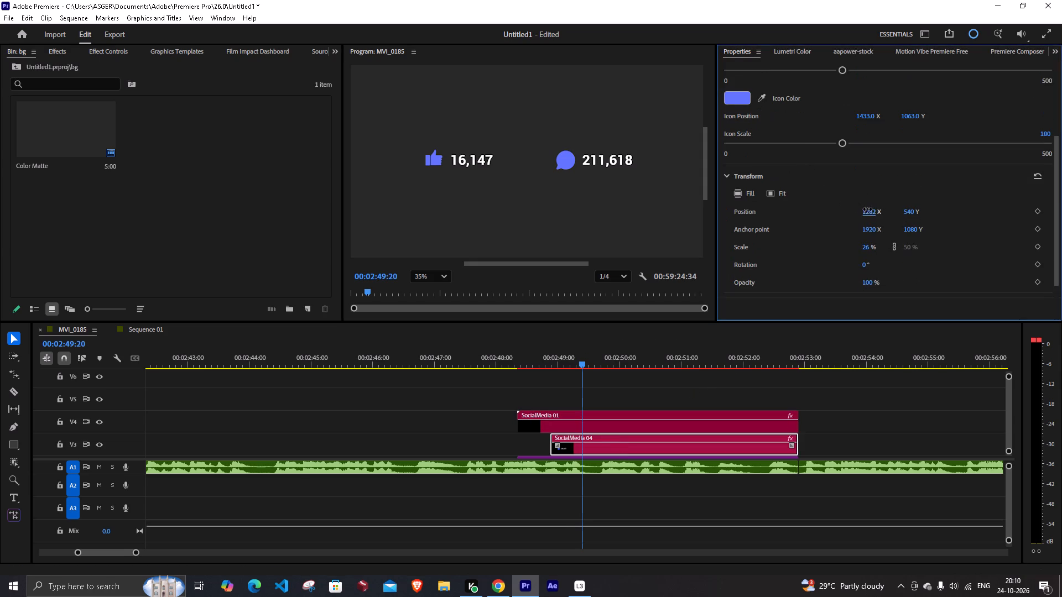
{"action": "left_click_drag", "start_coordinate": [867, 209], "coordinate": [845, 209]}
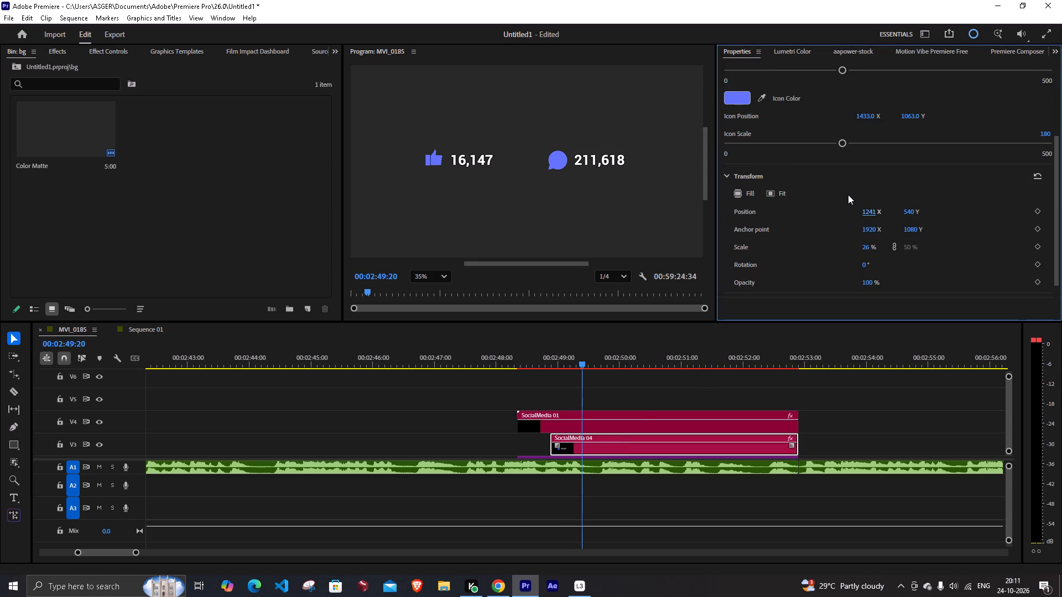
Preview the repositioned like and comment counters from just before their start.
{"action": "left_click", "coordinate": [468, 389]}
{"action": "left_click_drag", "start_coordinate": [565, 353], "coordinate": [600, 375]}
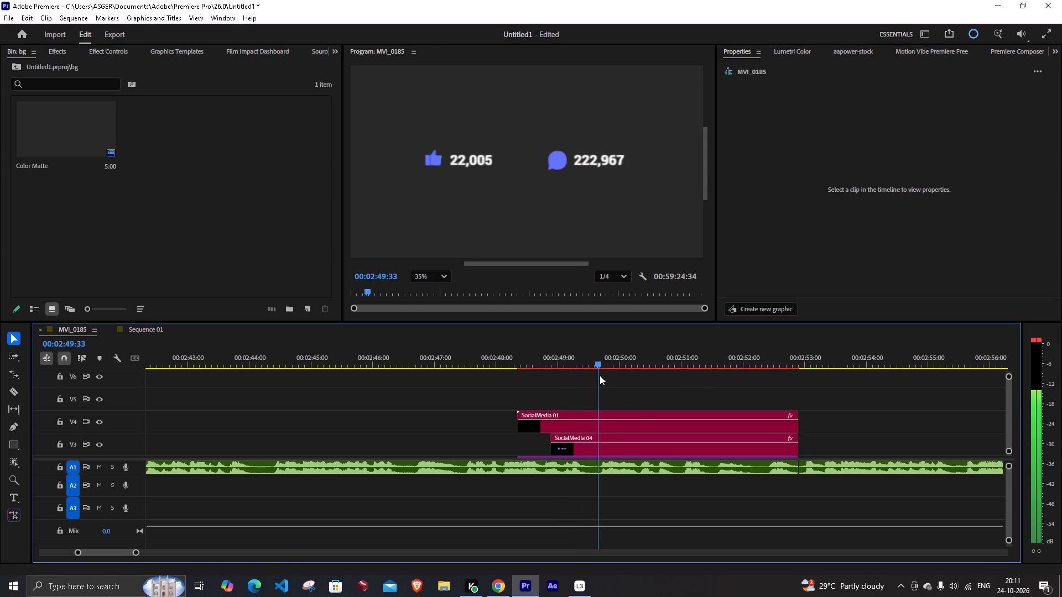
{"action": "left_click_drag", "start_coordinate": [600, 375], "coordinate": [502, 392]}
{"action": "key", "text": "space"}
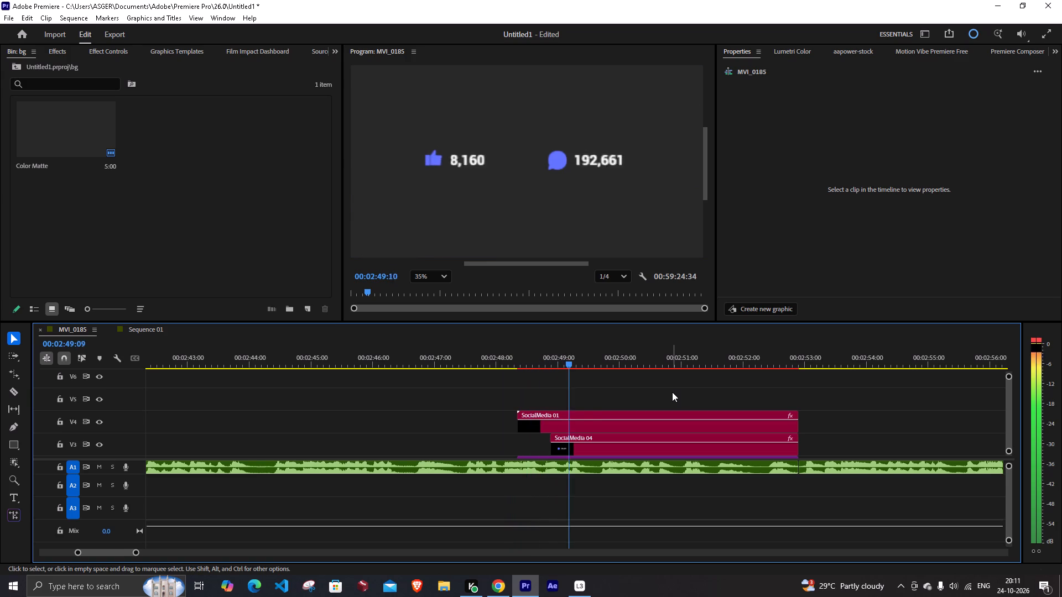
{"action": "key", "text": "space"}
{"action": "key", "text": "space"}
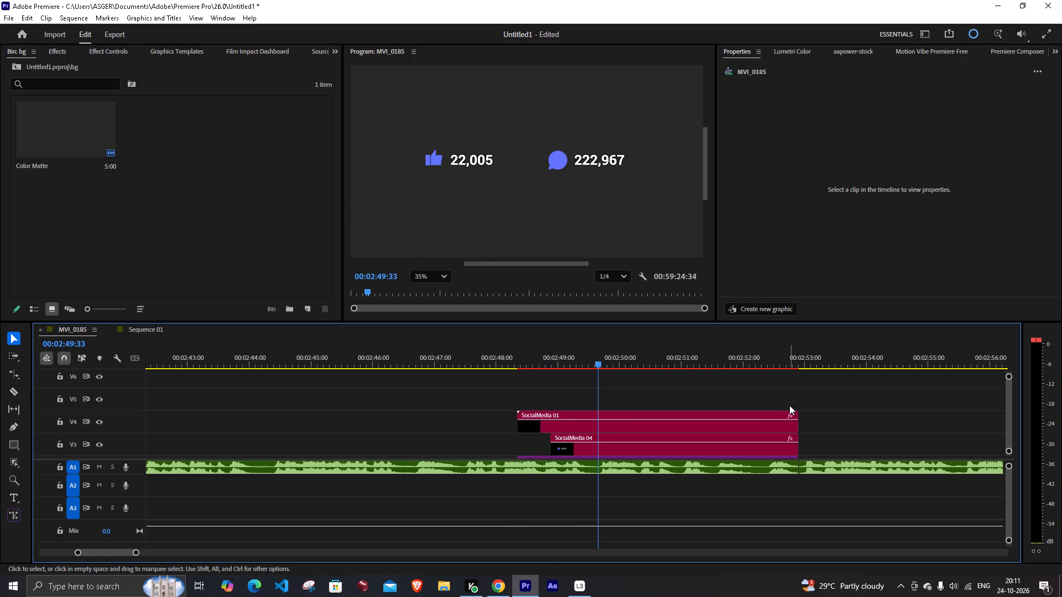
{"action": "key", "text": "space"}
Split the SocialMedia 01 and SocialMedia 04 clips at 00:02:49:30 and delete the portions after the cut.
{"action": "left_click_drag", "start_coordinate": [681, 355], "coordinate": [591, 381]}
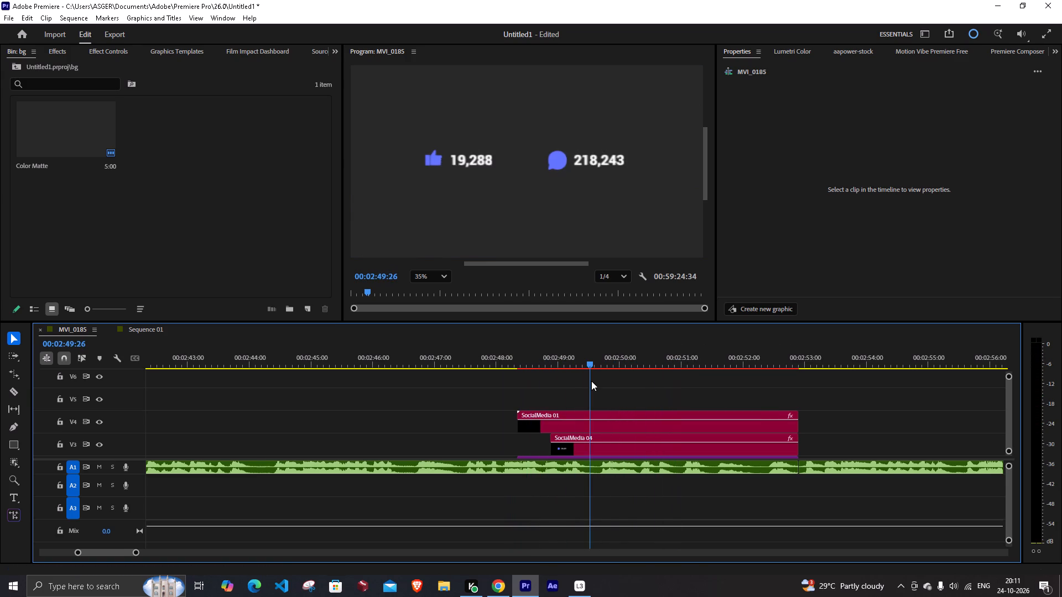
{"action": "left_click_drag", "start_coordinate": [591, 381], "coordinate": [596, 389]}
{"action": "left_click_drag", "start_coordinate": [747, 400], "coordinate": [731, 440]}
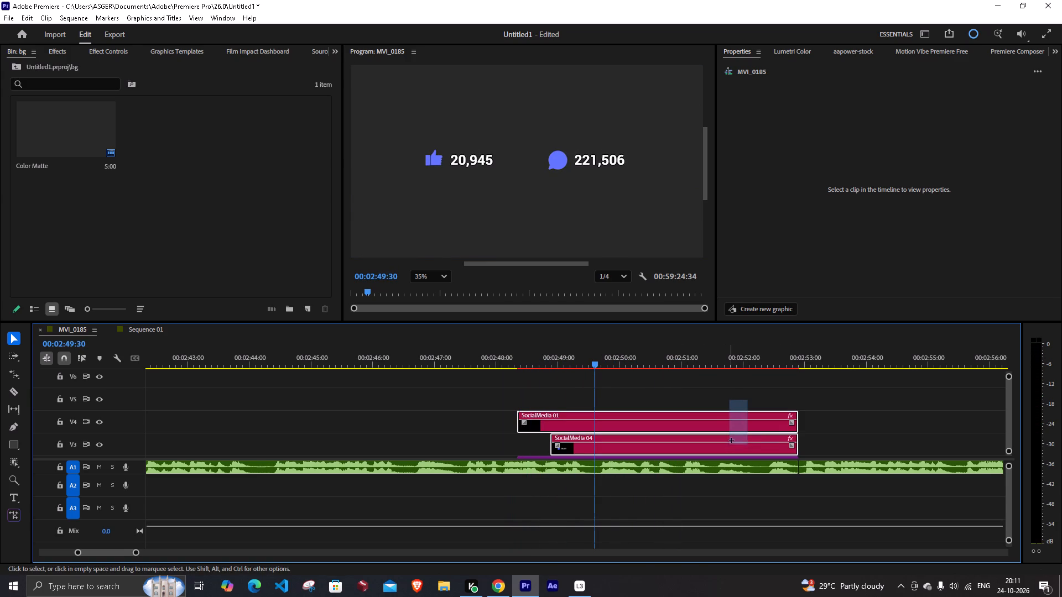
{"action": "left_click_drag", "start_coordinate": [731, 440], "coordinate": [730, 442]}
{"action": "key", "text": "c"}
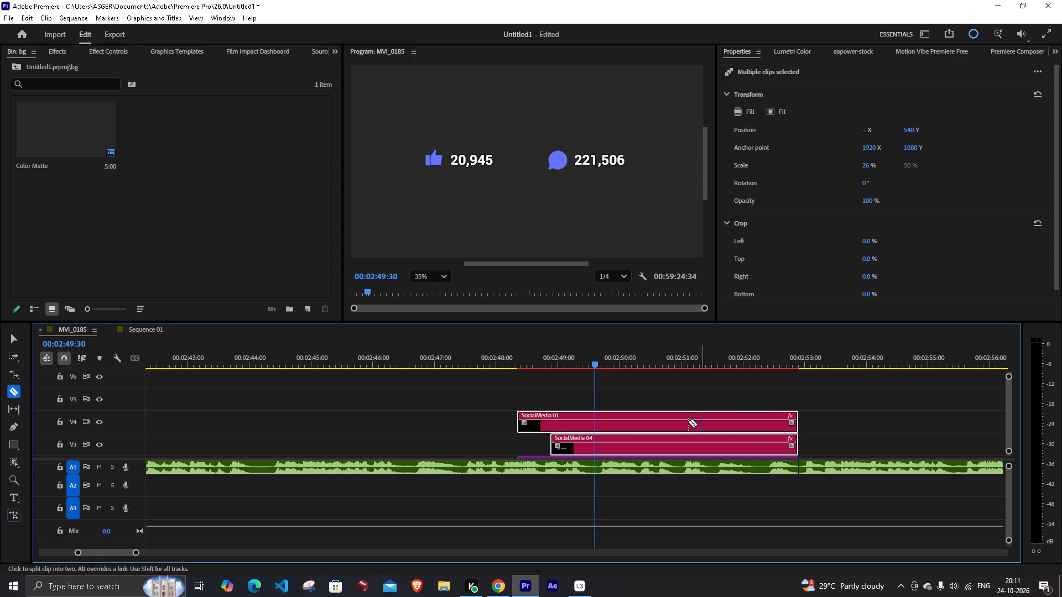
{"action": "left_click", "coordinate": [592, 420]}
{"action": "left_click", "coordinate": [592, 440]}
{"action": "key", "text": "b"}
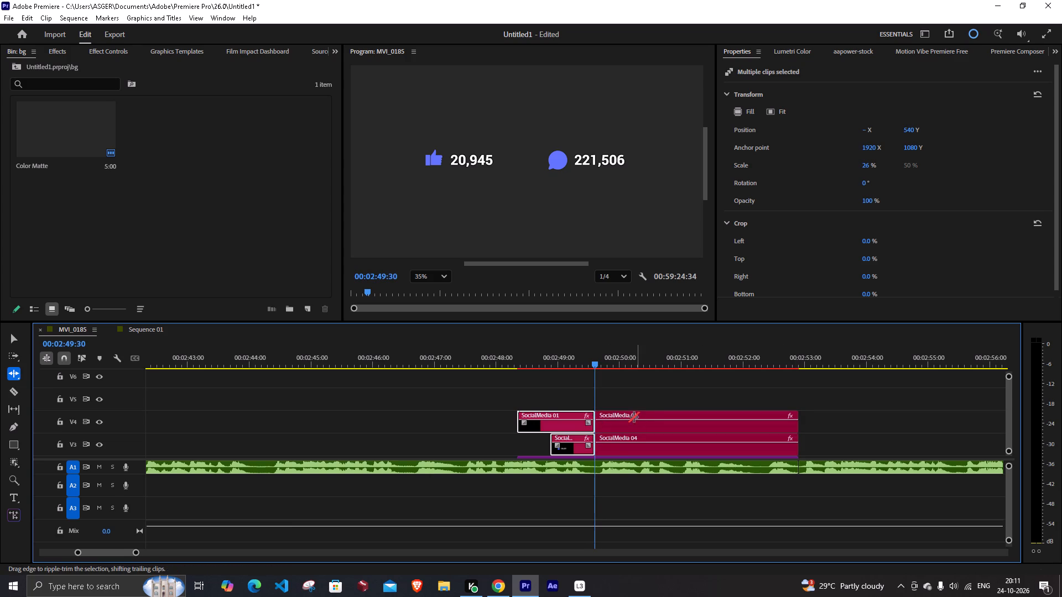
{"action": "left_click_drag", "start_coordinate": [653, 398], "coordinate": [650, 427]}
{"action": "key", "text": "v"}
{"action": "left_click_drag", "start_coordinate": [664, 395], "coordinate": [662, 444]}
{"action": "key", "text": "BackSpace"}
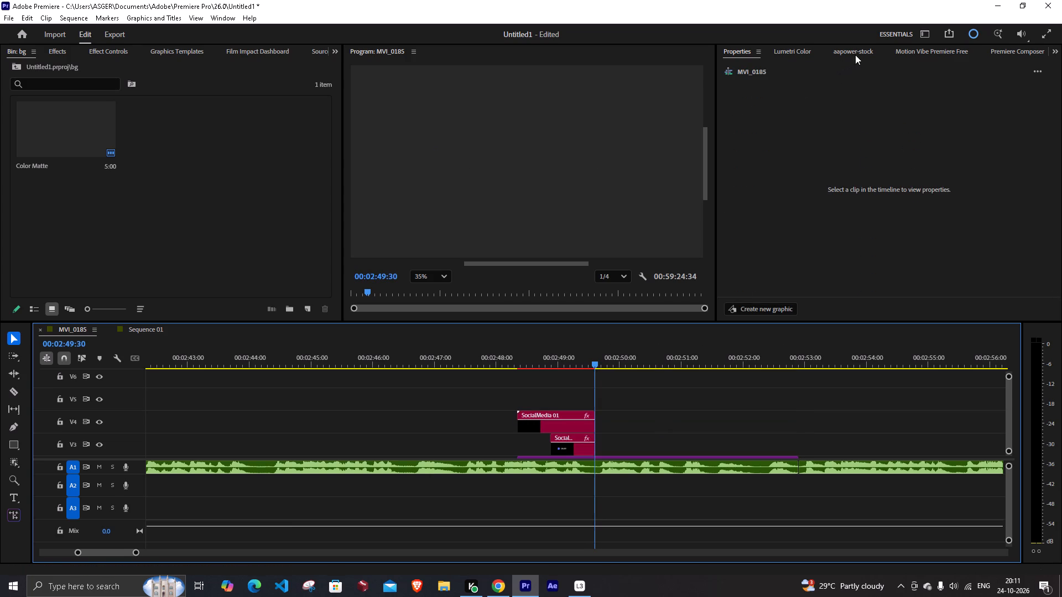
Browse the Motion Vibe library's social media elements, bar charts, circle diagrams and column charts for a suitable template.
{"action": "left_click", "coordinate": [939, 52]}
{"action": "scroll", "coordinate": [898, 207], "scroll_direction": "down", "scroll_amount": 4}
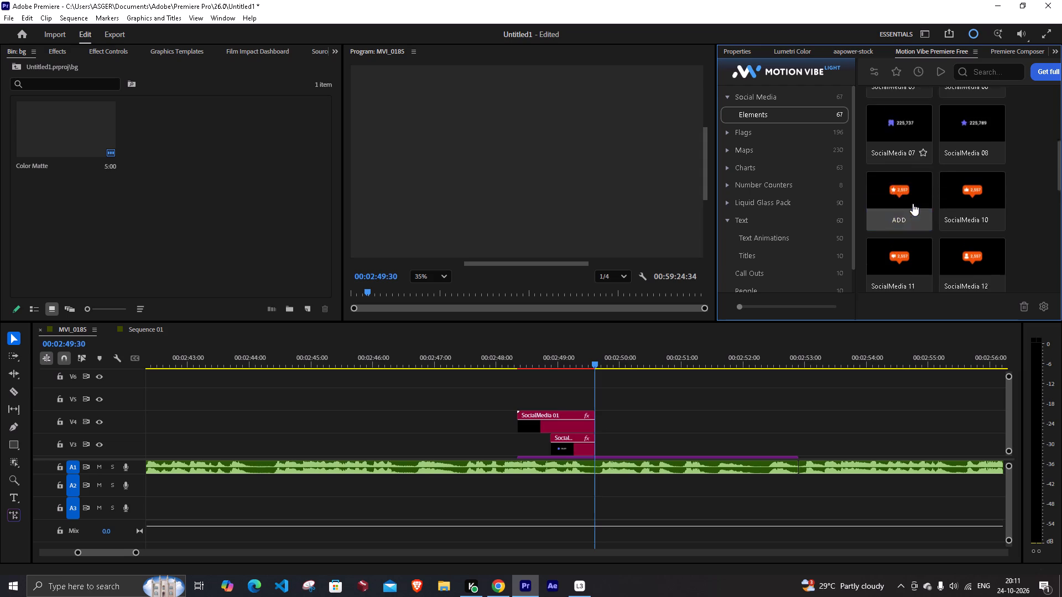
{"action": "scroll", "coordinate": [913, 203], "scroll_direction": "down", "scroll_amount": 1}
{"action": "left_click", "coordinate": [754, 172]}
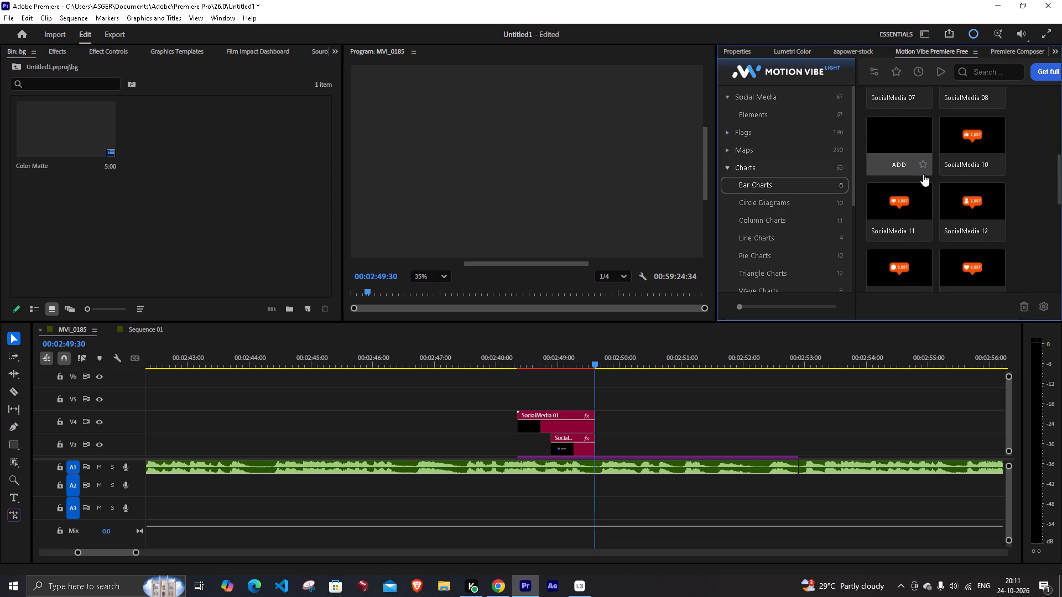
{"action": "scroll", "coordinate": [964, 215], "scroll_direction": "down", "scroll_amount": 1}
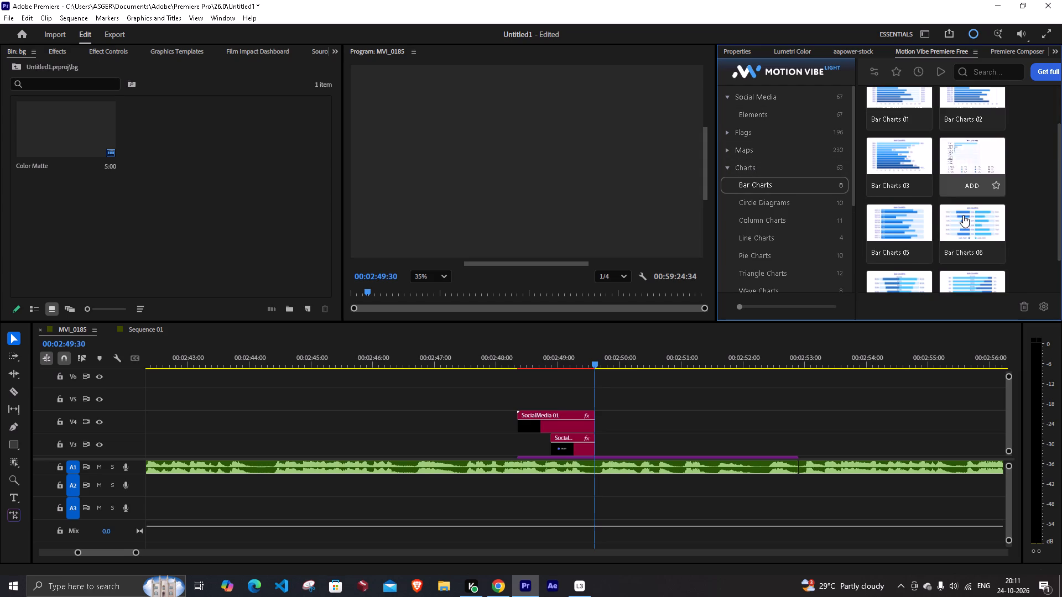
{"action": "scroll", "coordinate": [962, 227], "scroll_direction": "down", "scroll_amount": 2}
{"action": "left_click", "coordinate": [775, 198]}
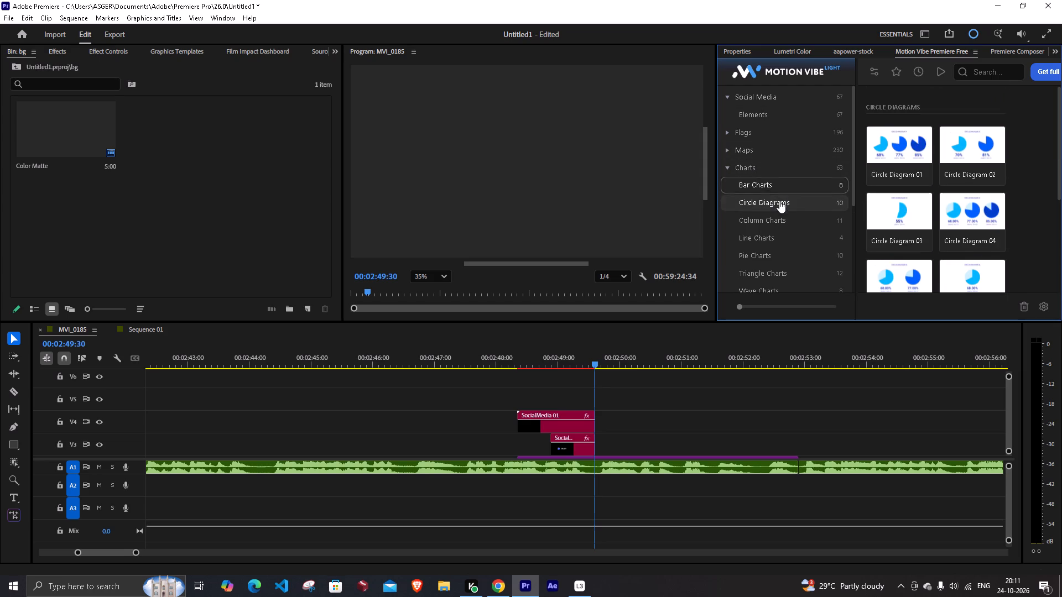
{"action": "left_click", "coordinate": [772, 220]}
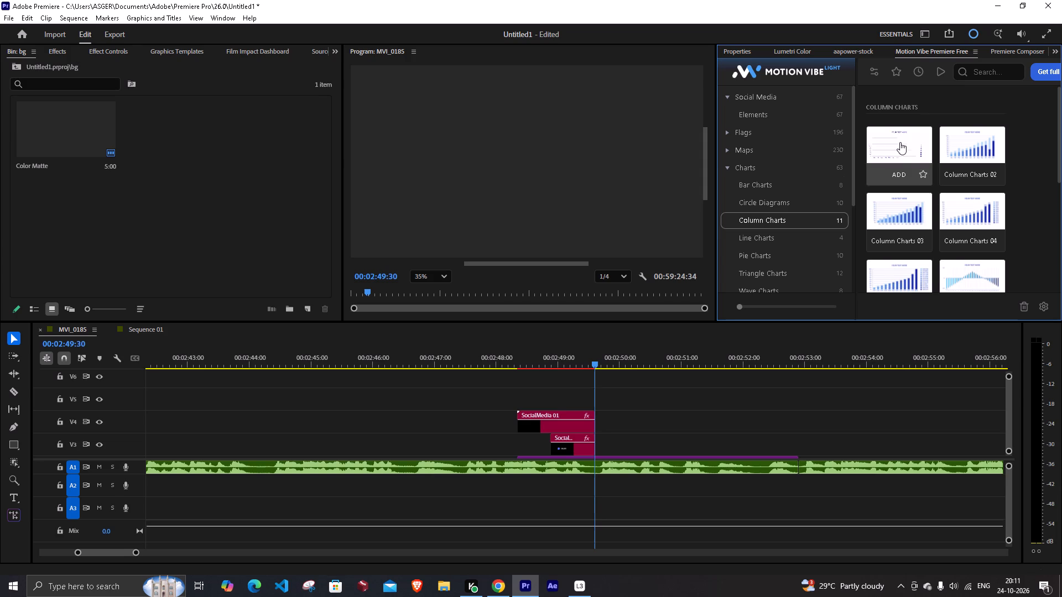
Switch to Sequence 01 and delete the existing clips from its timeline.
{"action": "left_click", "coordinate": [136, 331]}
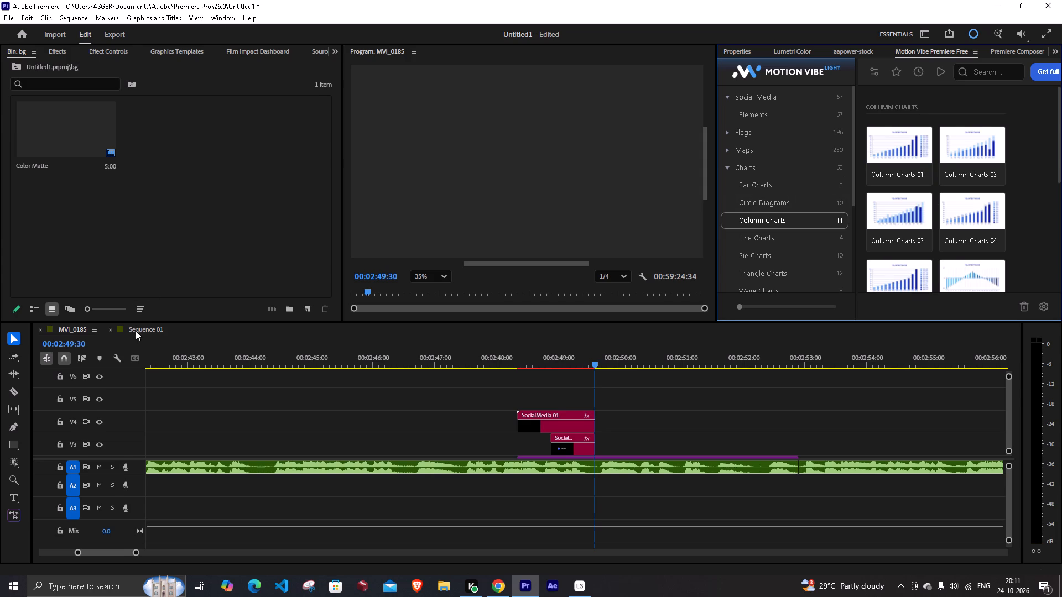
{"action": "left_click_drag", "start_coordinate": [398, 413], "coordinate": [185, 464]}
{"action": "key", "text": "BackSpace"}
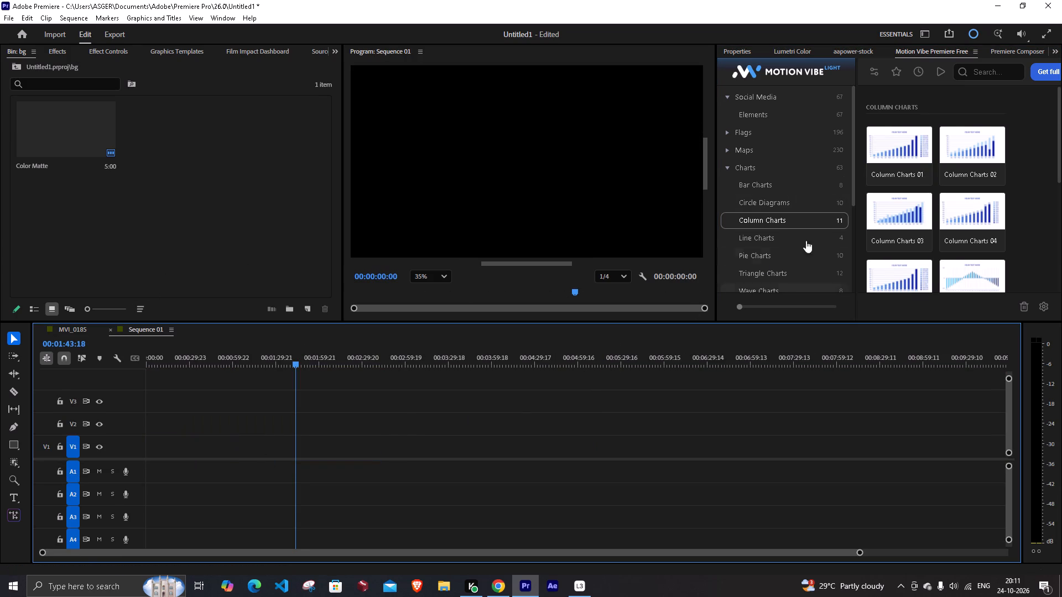
Add the Column Charts 01 template to Sequence 01 on track V1 at 00:01:43:18.
{"action": "left_click", "coordinate": [904, 149]}
{"action": "left_click", "coordinate": [895, 172]}
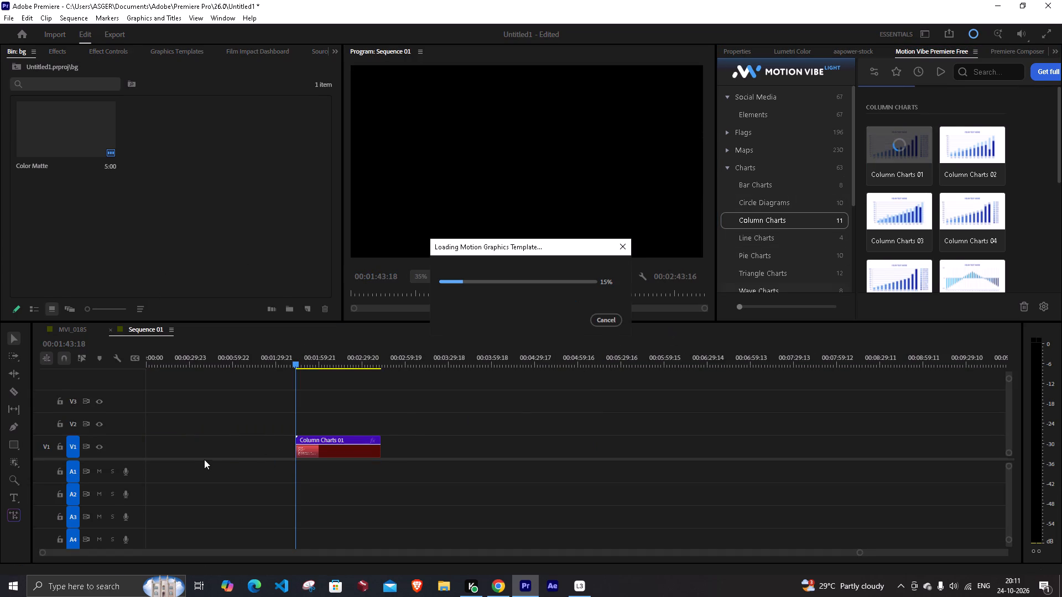
{"action": "left_click", "coordinate": [430, 430]}
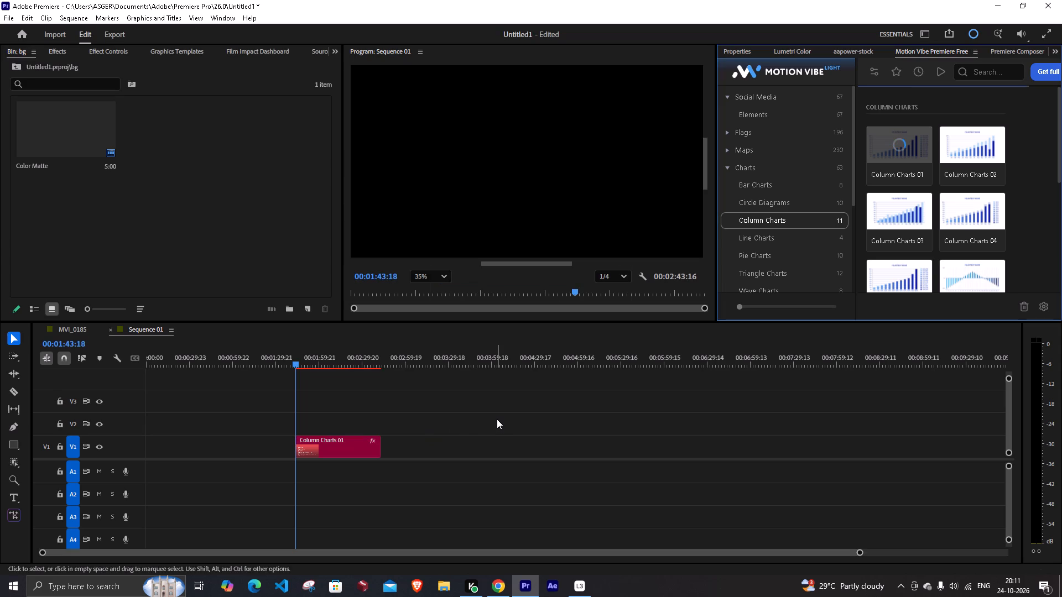
Preview the Column Charts 01 animation in Sequence 01 from the start of the clip.
{"action": "key", "text": "space"}
{"action": "left_click", "coordinate": [450, 418]}
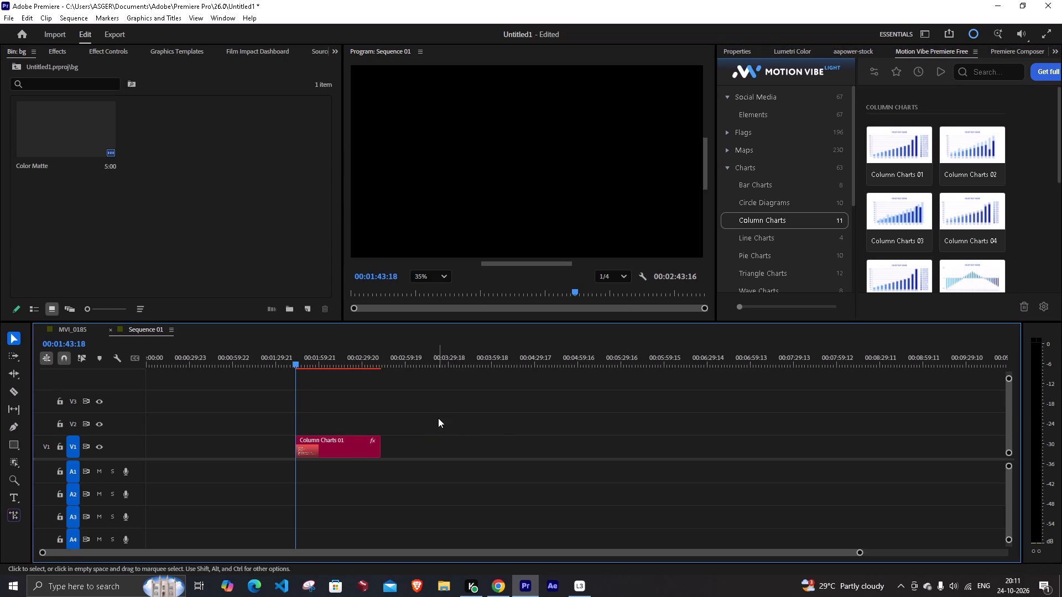
{"action": "key", "text": "space"}
{"action": "key", "text": "space"}
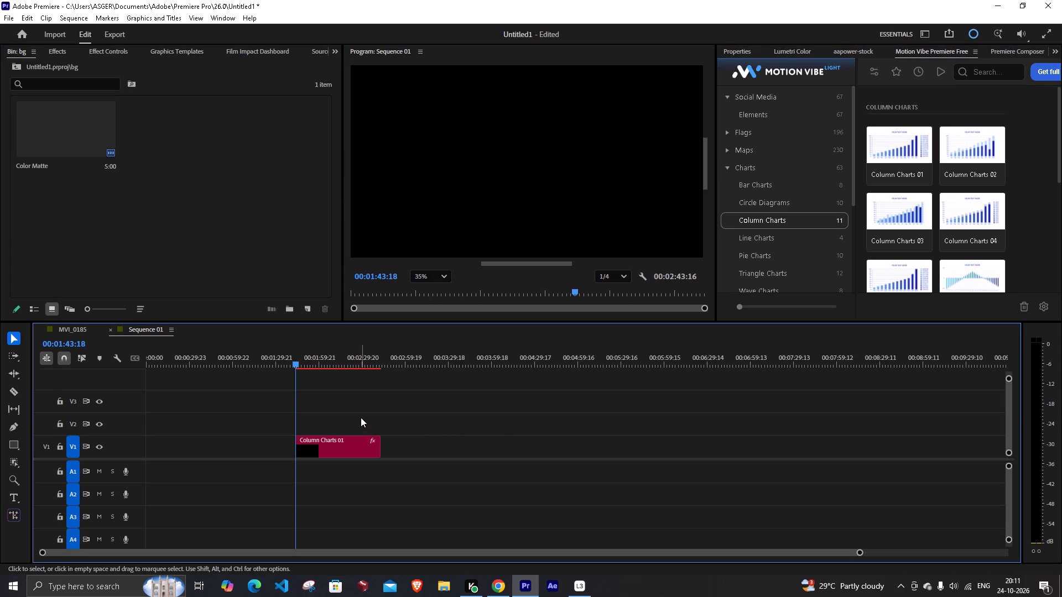
{"action": "left_click_drag", "start_coordinate": [304, 355], "coordinate": [310, 359]}
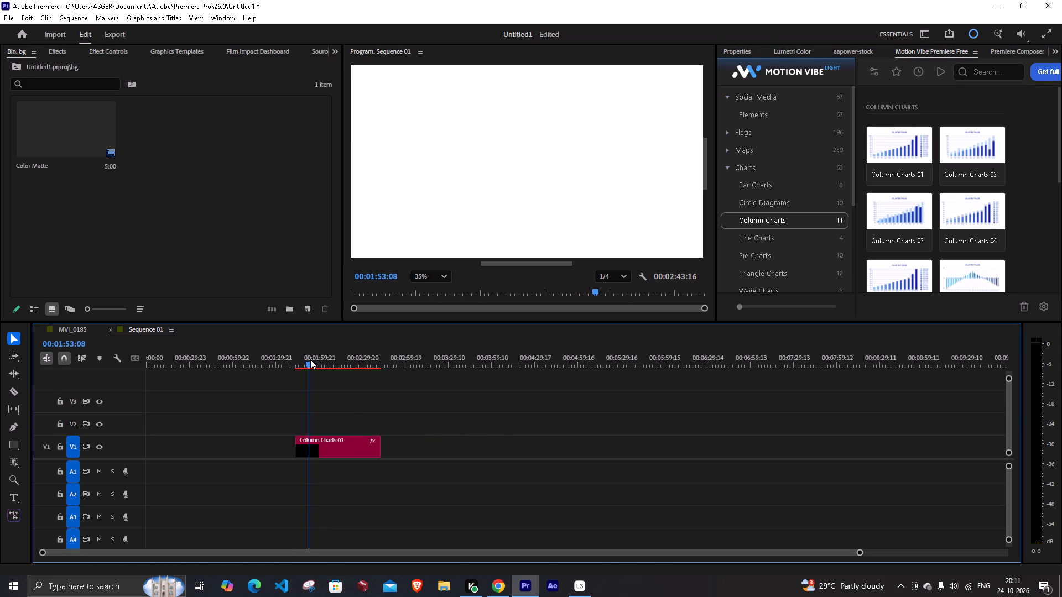
{"action": "left_click_drag", "start_coordinate": [310, 359], "coordinate": [296, 368]}
{"action": "key", "text": "space"}
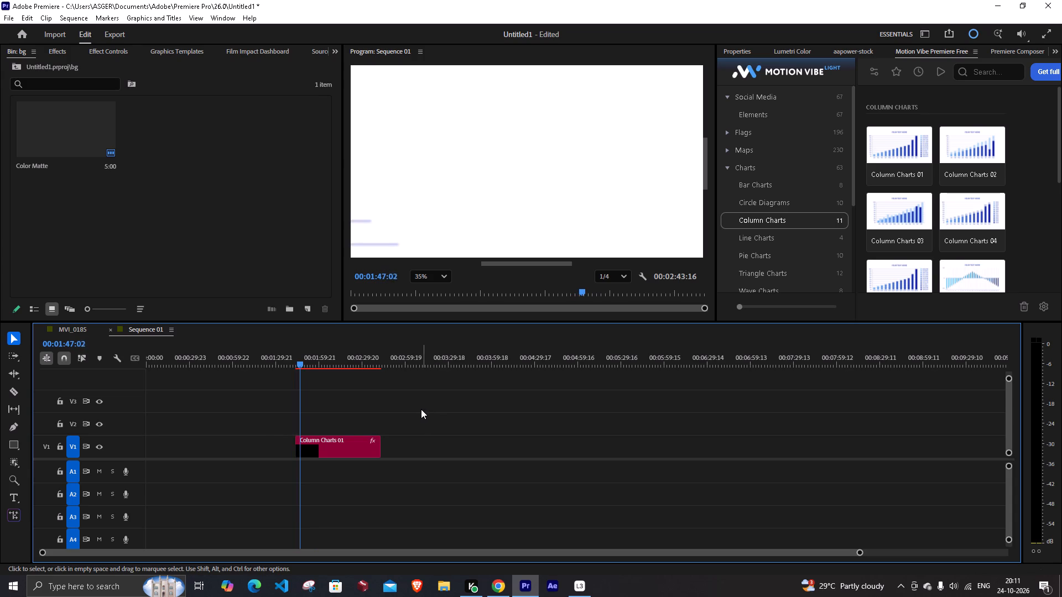
{"action": "key", "text": "space"}
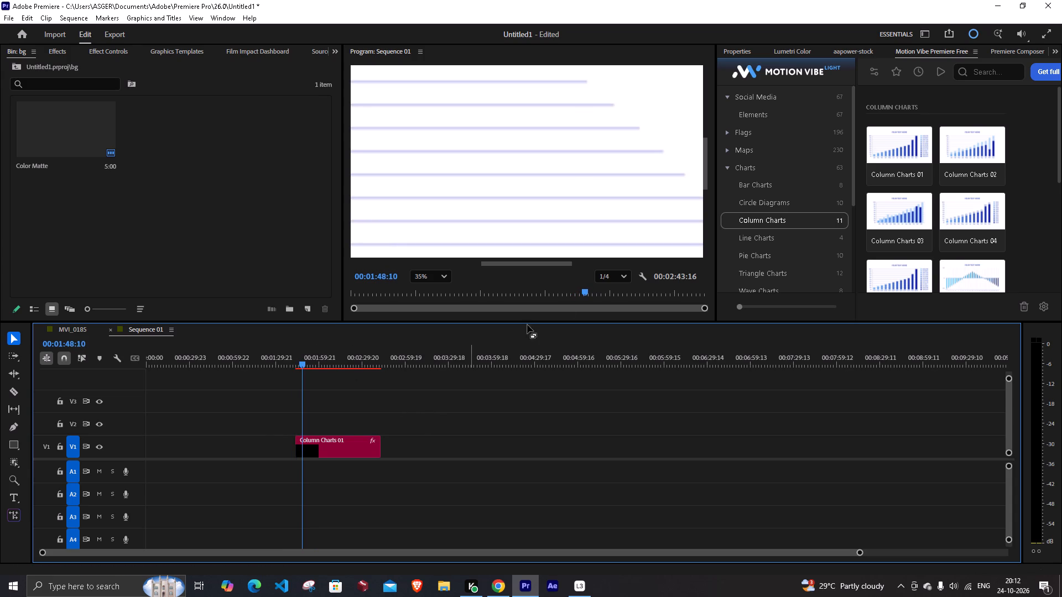
Lower the program playback resolution to 1/8 and replay the column chart.
{"action": "left_click", "coordinate": [603, 269]}
{"action": "left_click", "coordinate": [613, 271]}
{"action": "left_click", "coordinate": [619, 335]}
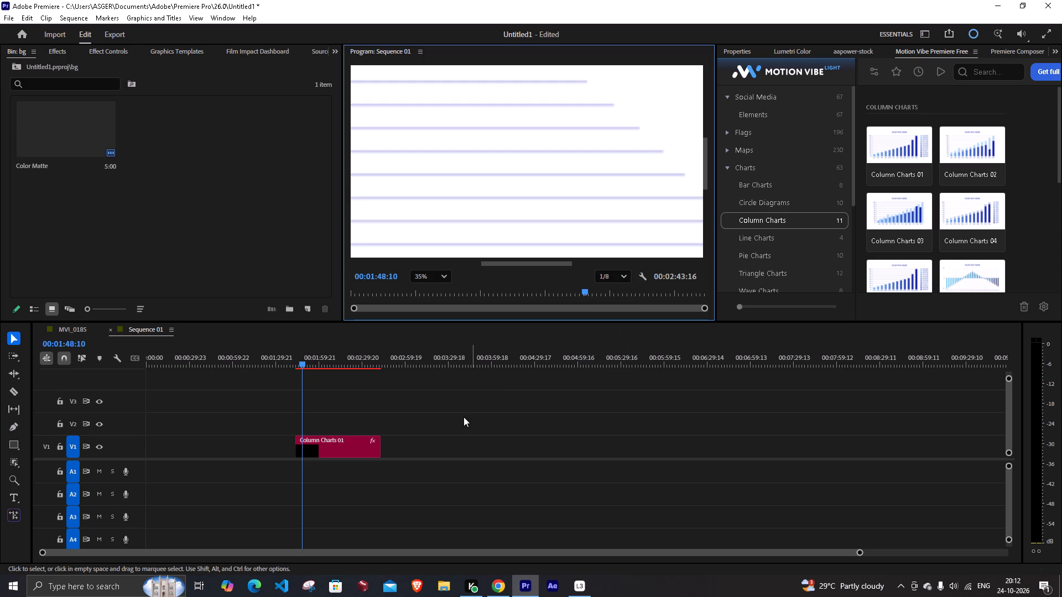
{"action": "left_click", "coordinate": [462, 419]}
{"action": "key", "text": "space"}
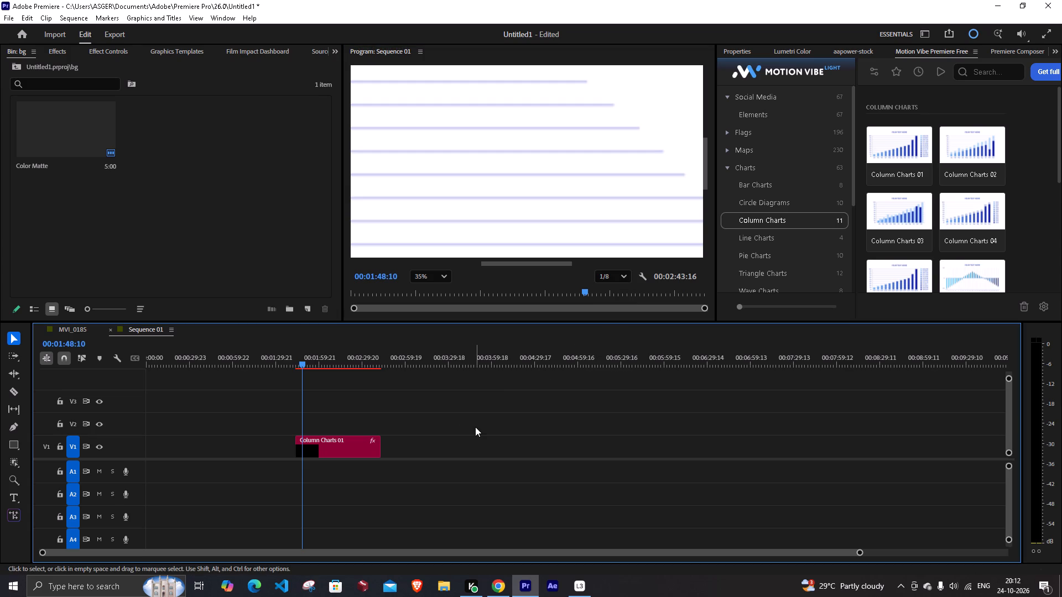
{"action": "key", "text": "space"}
Select the Column Charts 01 clip on V1 in Sequence 01 and display its properties.
{"action": "left_click", "coordinate": [334, 439]}
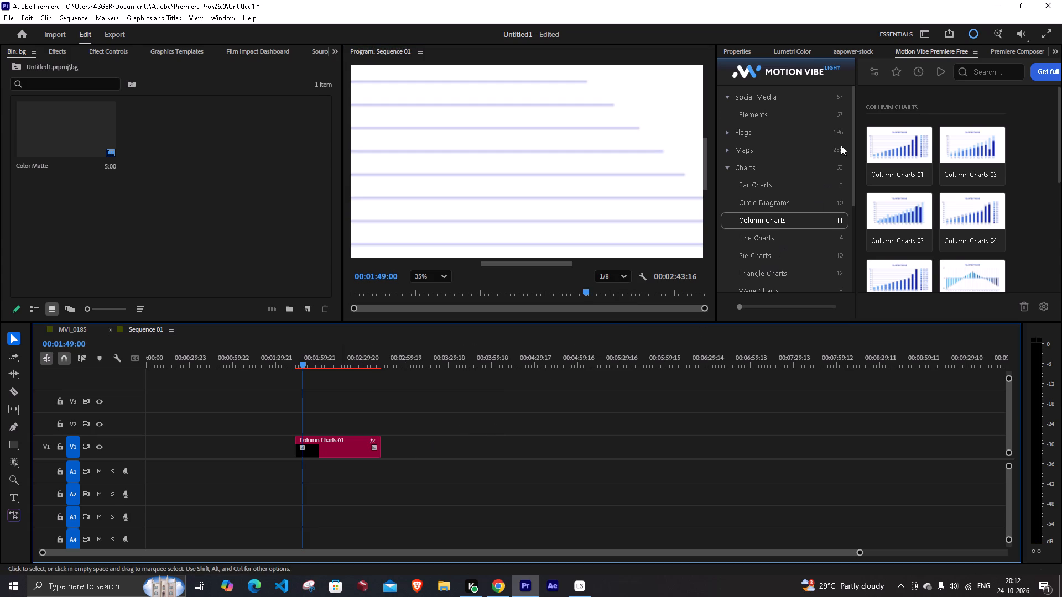
{"action": "left_click", "coordinate": [345, 445]}
{"action": "left_click_drag", "start_coordinate": [458, 434], "coordinate": [326, 447]}
{"action": "left_click", "coordinate": [754, 49]}
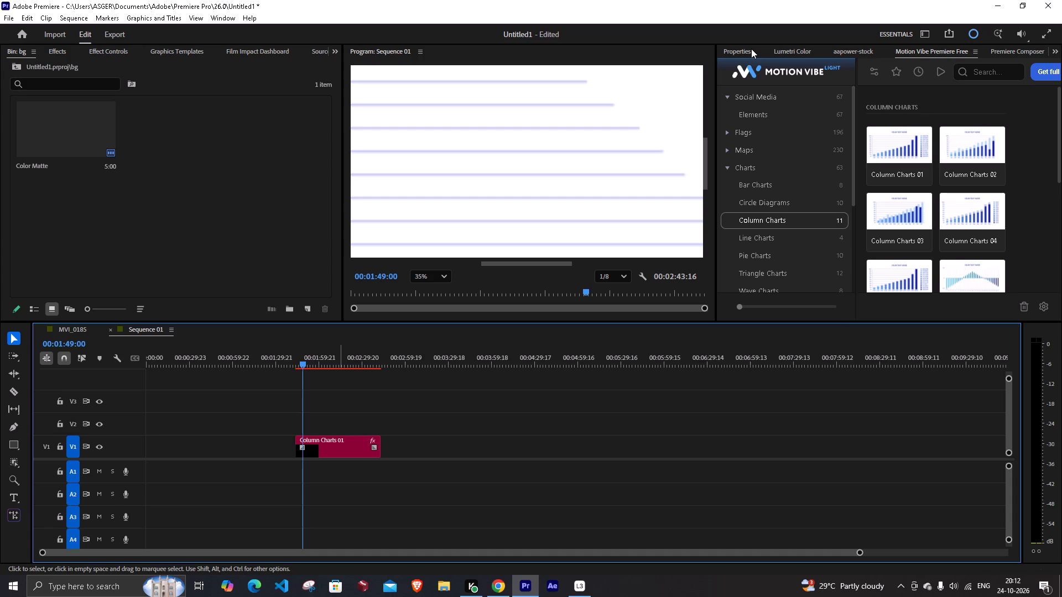
{"action": "left_click", "coordinate": [751, 49]}
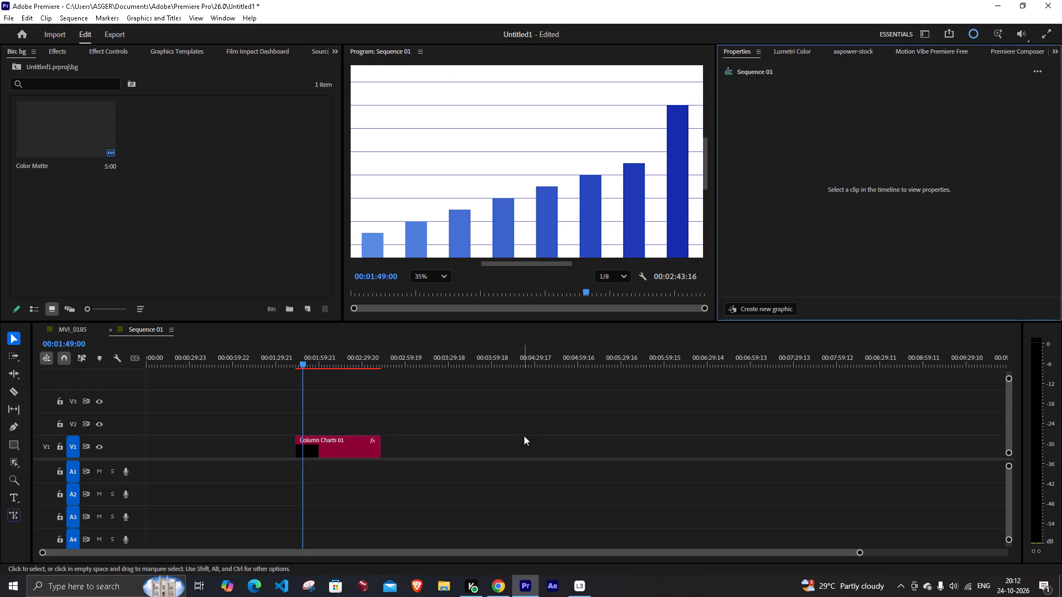
{"action": "left_click", "coordinate": [346, 450]}
{"action": "left_click_drag", "start_coordinate": [421, 410], "coordinate": [341, 451]}
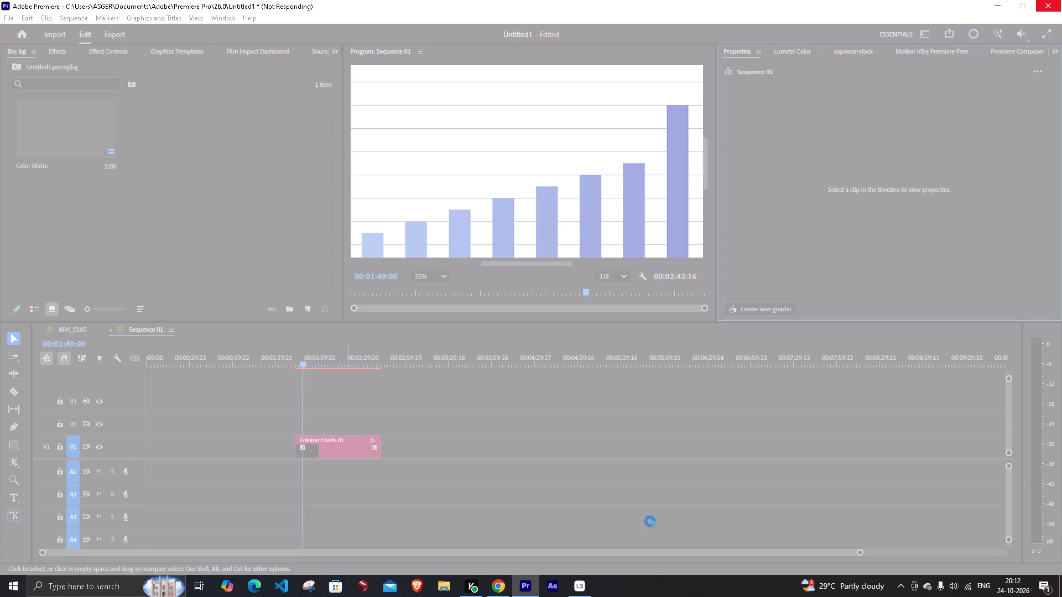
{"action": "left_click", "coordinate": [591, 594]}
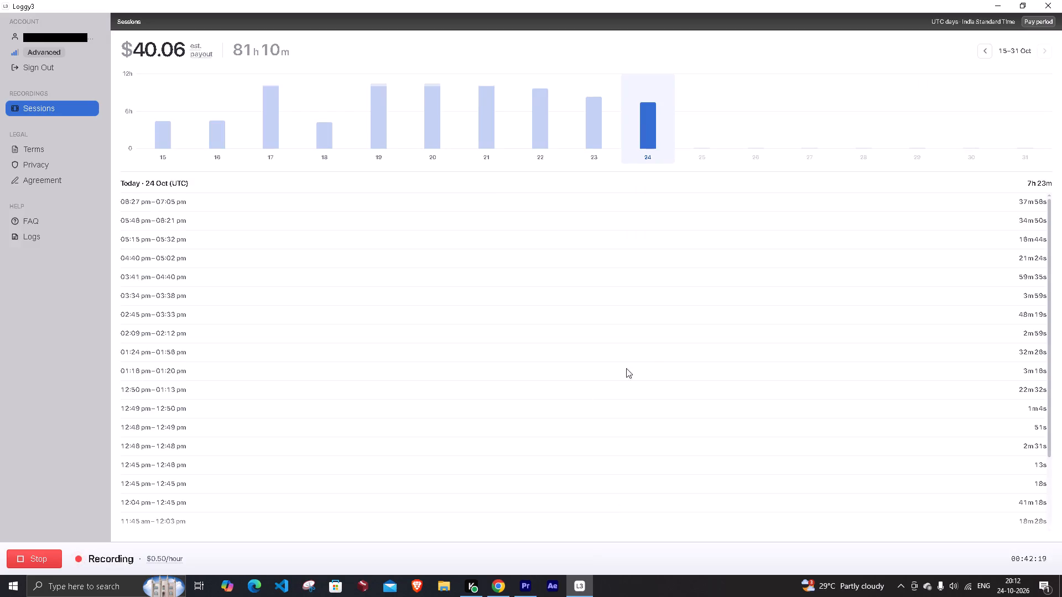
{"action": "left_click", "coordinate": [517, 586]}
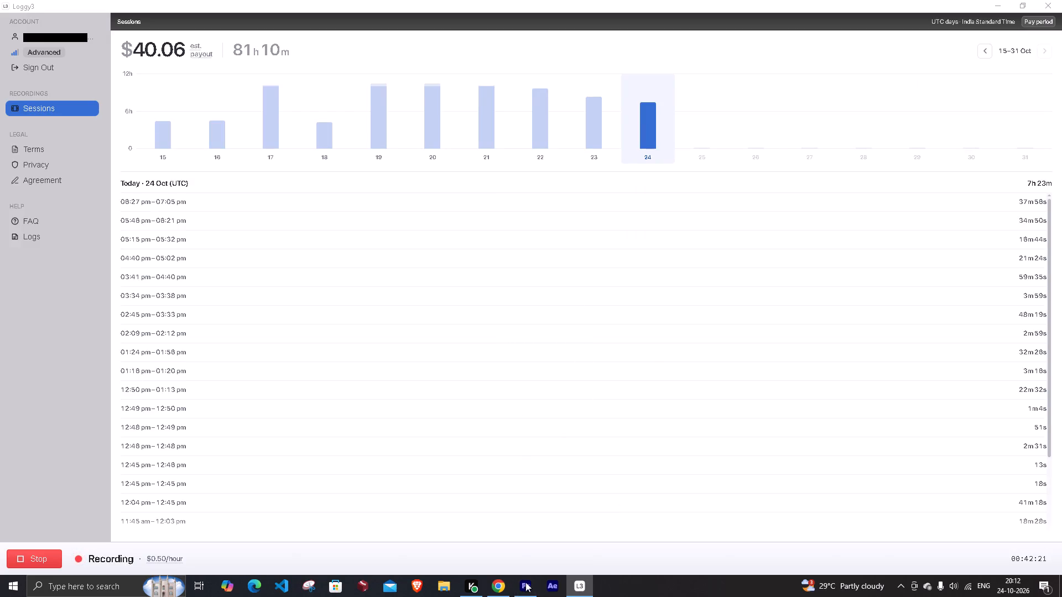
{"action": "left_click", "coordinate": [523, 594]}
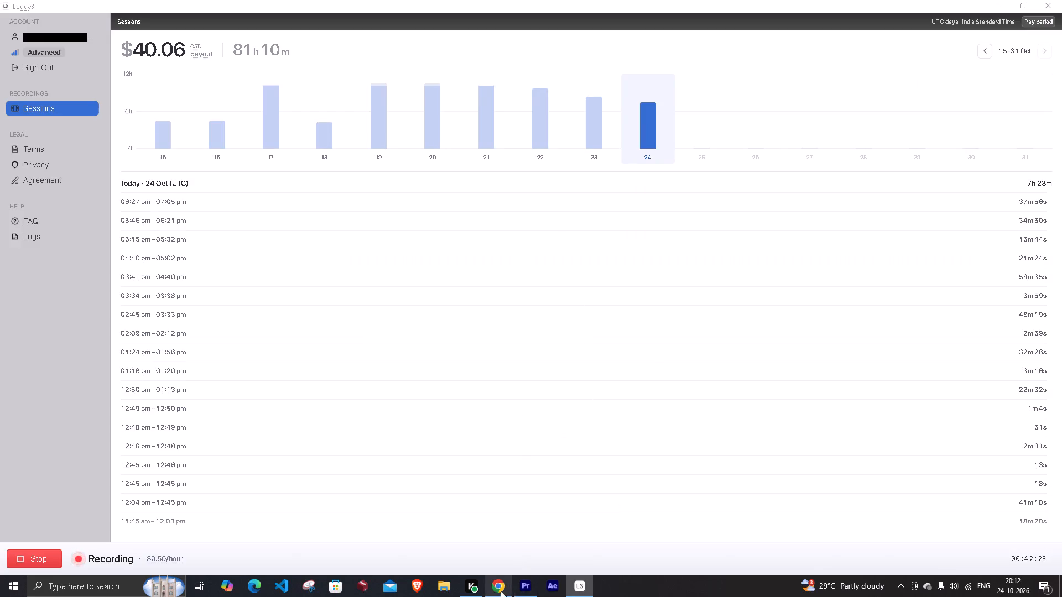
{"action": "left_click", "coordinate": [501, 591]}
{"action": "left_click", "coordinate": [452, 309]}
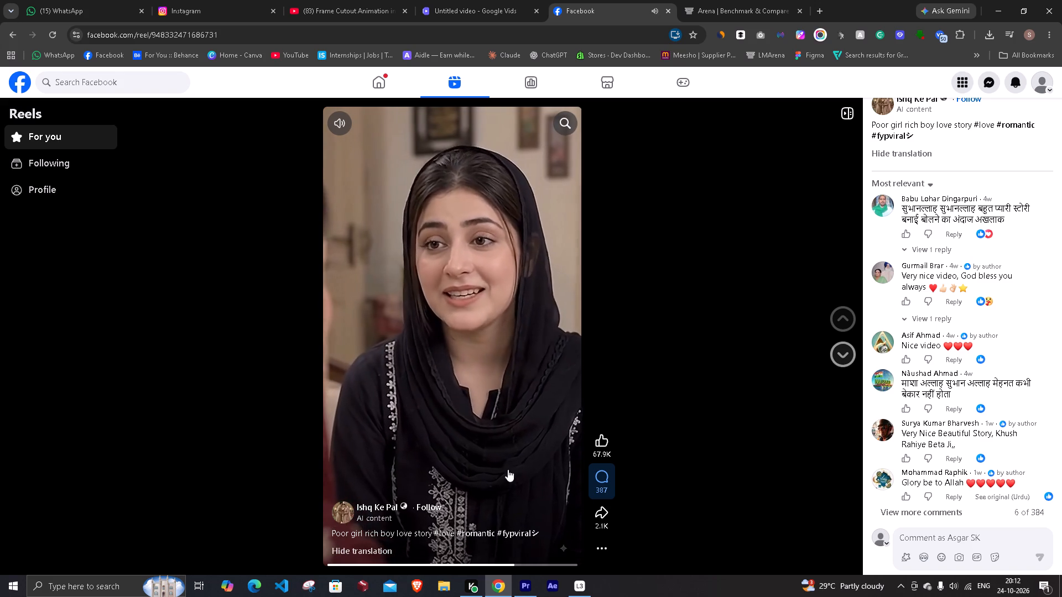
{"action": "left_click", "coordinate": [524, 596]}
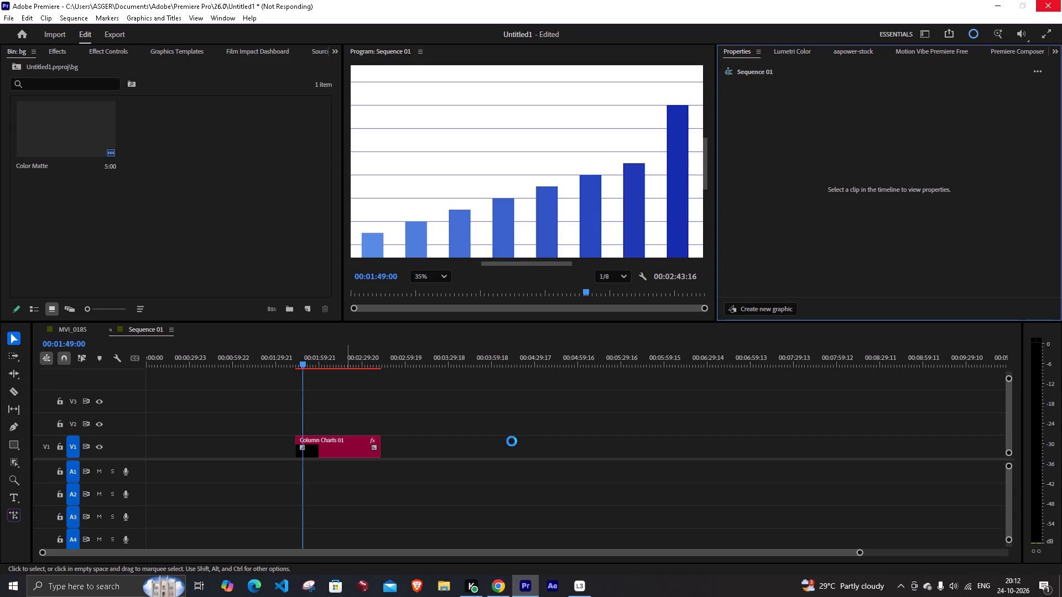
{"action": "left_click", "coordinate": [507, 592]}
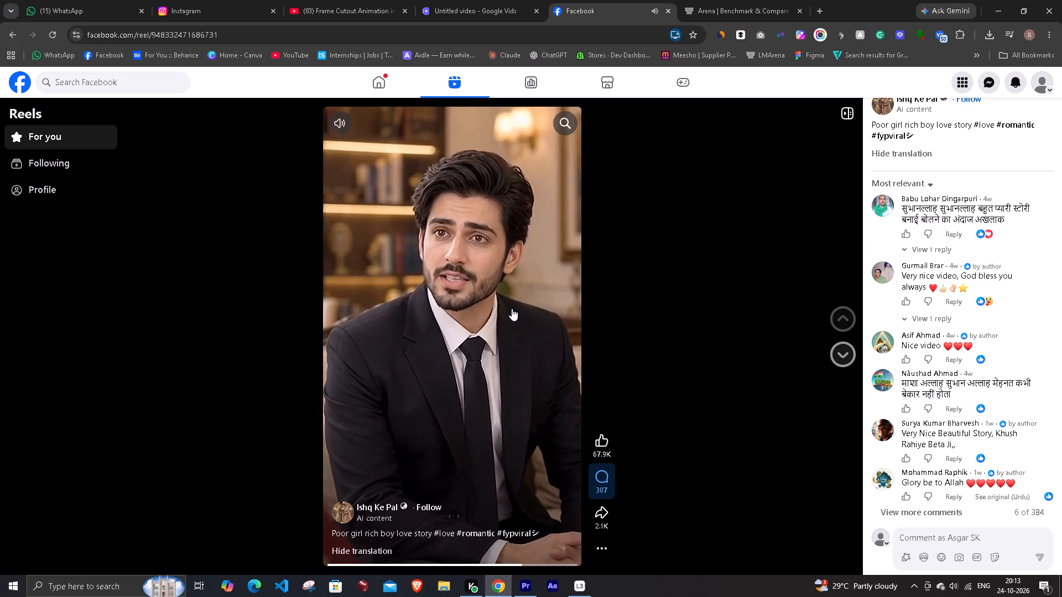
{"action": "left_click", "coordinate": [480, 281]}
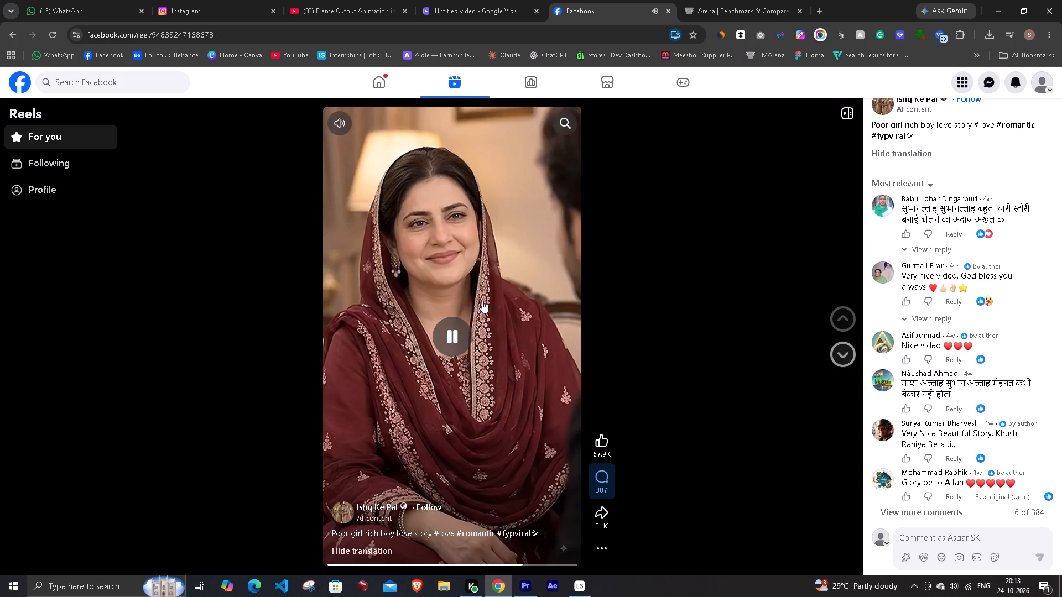
Return to Premiere and fit the Column Charts 01 graphic to the frame in its Transform properties.
{"action": "left_click", "coordinate": [525, 596]}
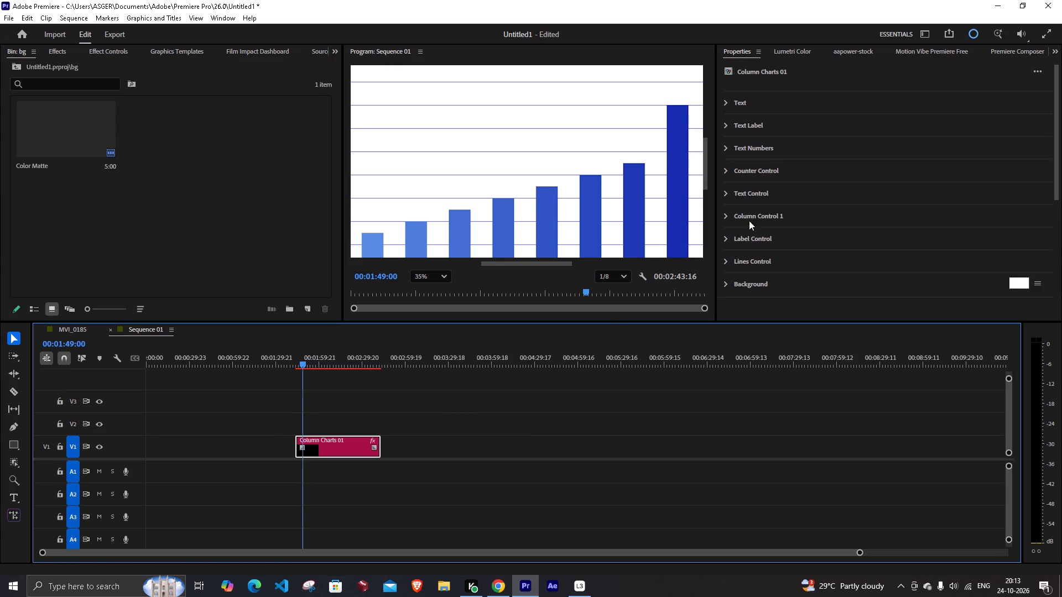
{"action": "scroll", "coordinate": [756, 242], "scroll_direction": "down", "scroll_amount": 10}
{"action": "left_click", "coordinate": [770, 228]}
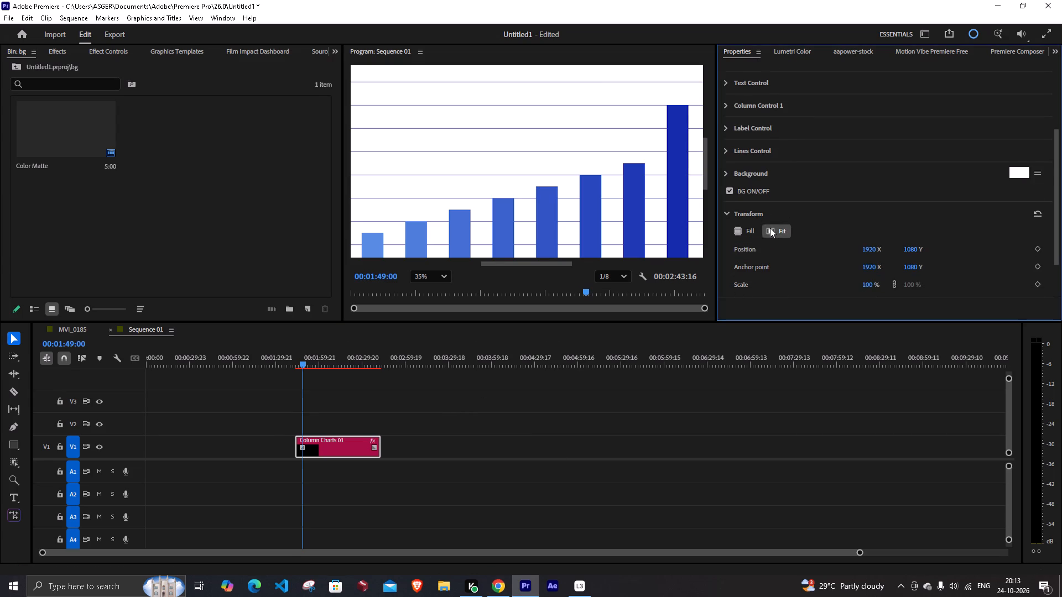
{"action": "left_click", "coordinate": [771, 230]}
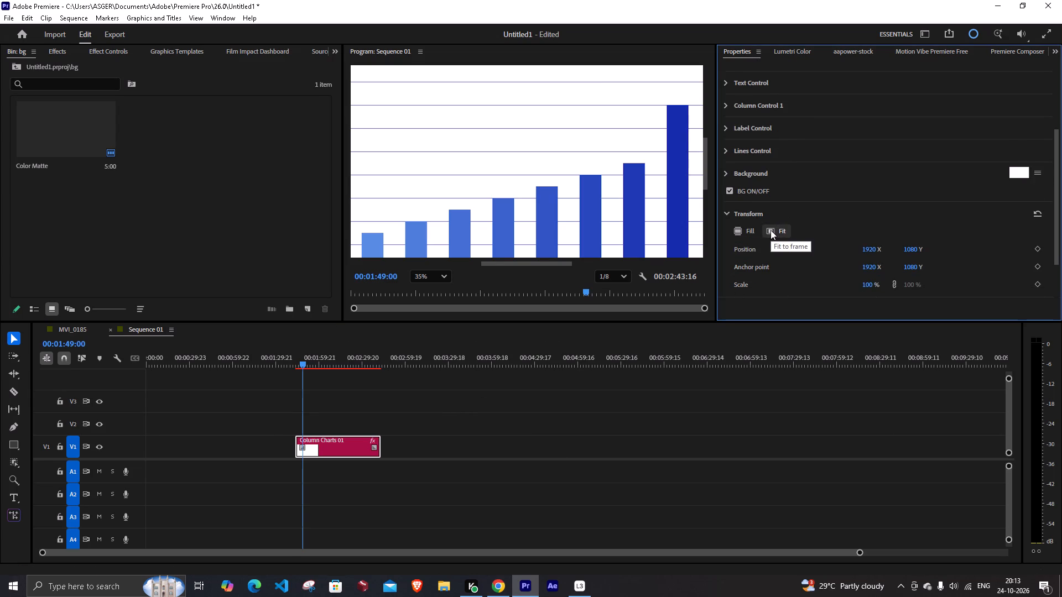
Reselect the Column Charts 01 clip on V1 to bring up its properties again.
{"action": "left_click", "coordinate": [437, 428]}
{"action": "left_click", "coordinate": [349, 447]}
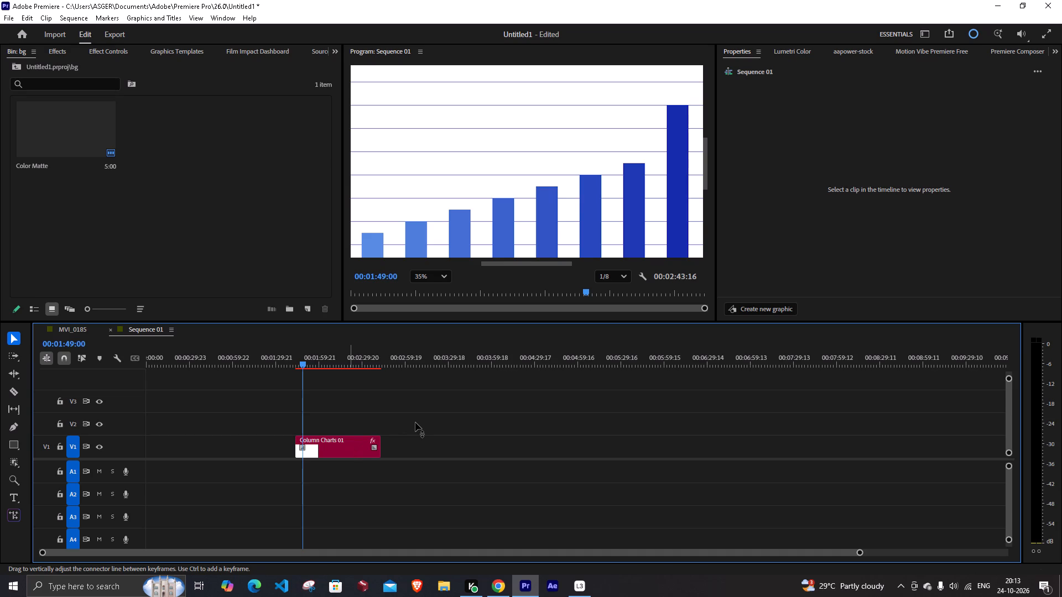
{"action": "left_click_drag", "start_coordinate": [423, 420], "coordinate": [346, 453]}
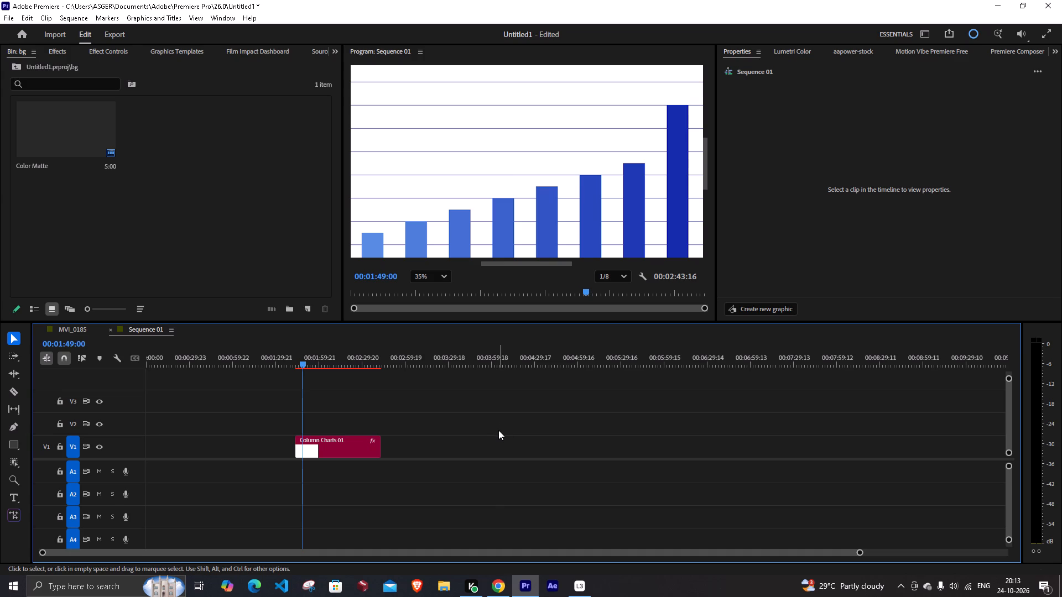
{"action": "left_click", "coordinate": [349, 441]}
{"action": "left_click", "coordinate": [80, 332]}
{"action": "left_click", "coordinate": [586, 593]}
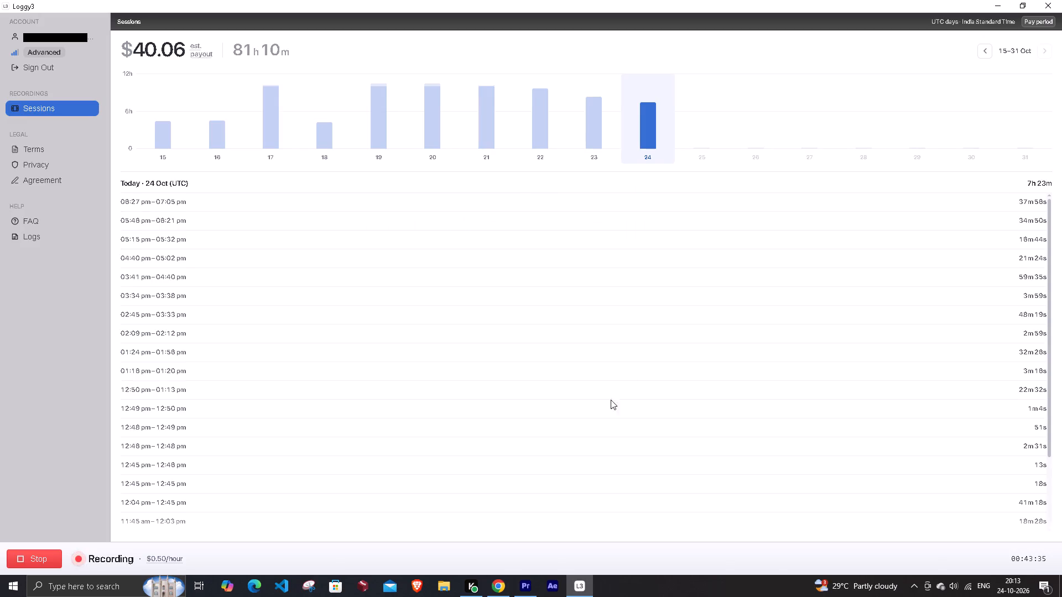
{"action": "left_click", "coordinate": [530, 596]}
Play the column chart animation again from 00:01:49:00.
{"action": "key", "text": "space"}
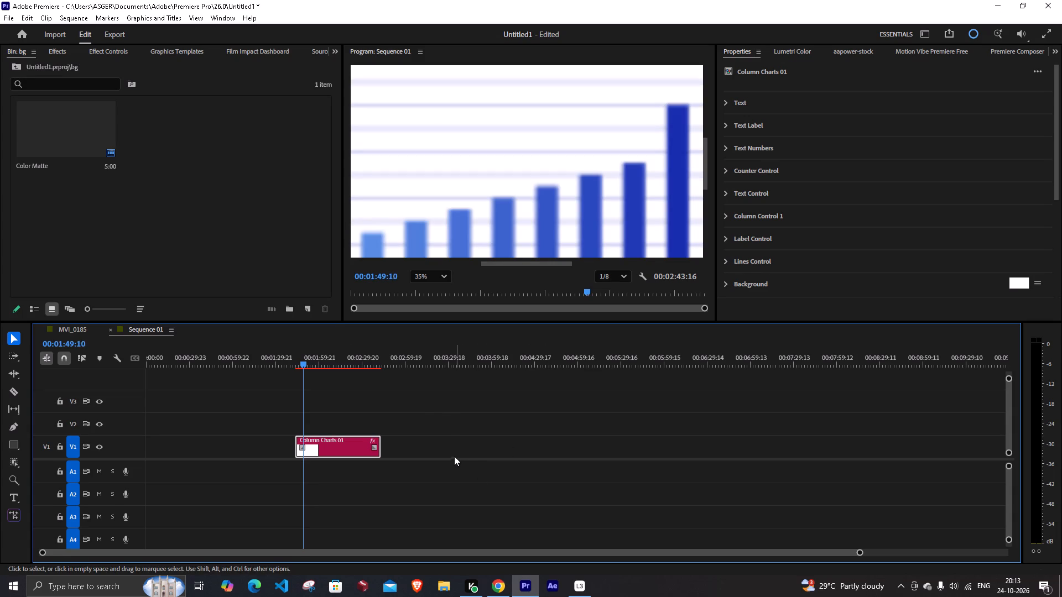
{"action": "key", "text": "space"}
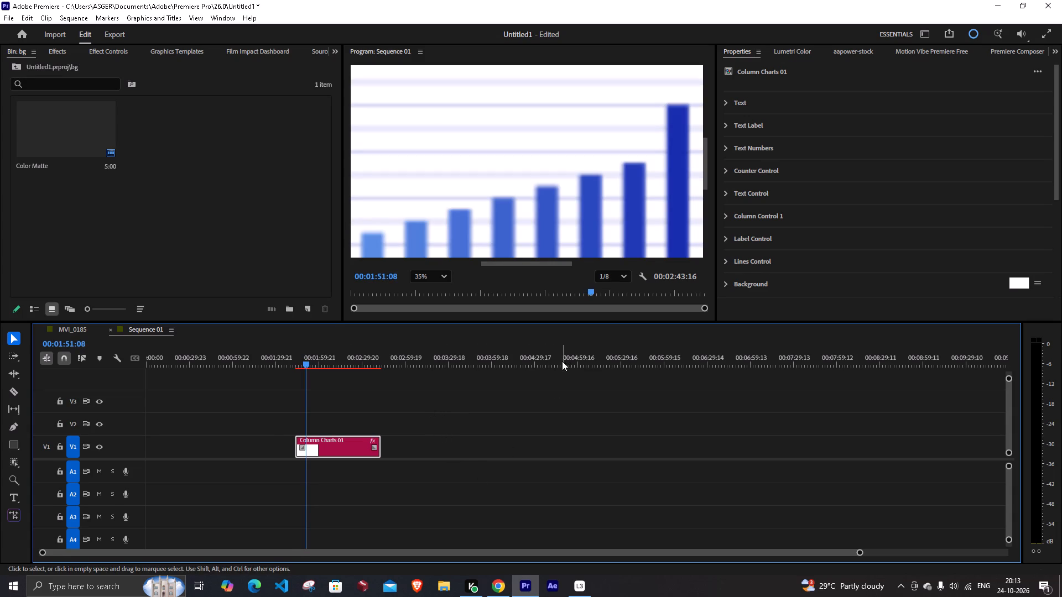
Look at the MVI_0185 timeline, return to Sequence 01 and select the Column Charts 01 clip.
{"action": "left_click", "coordinate": [71, 328]}
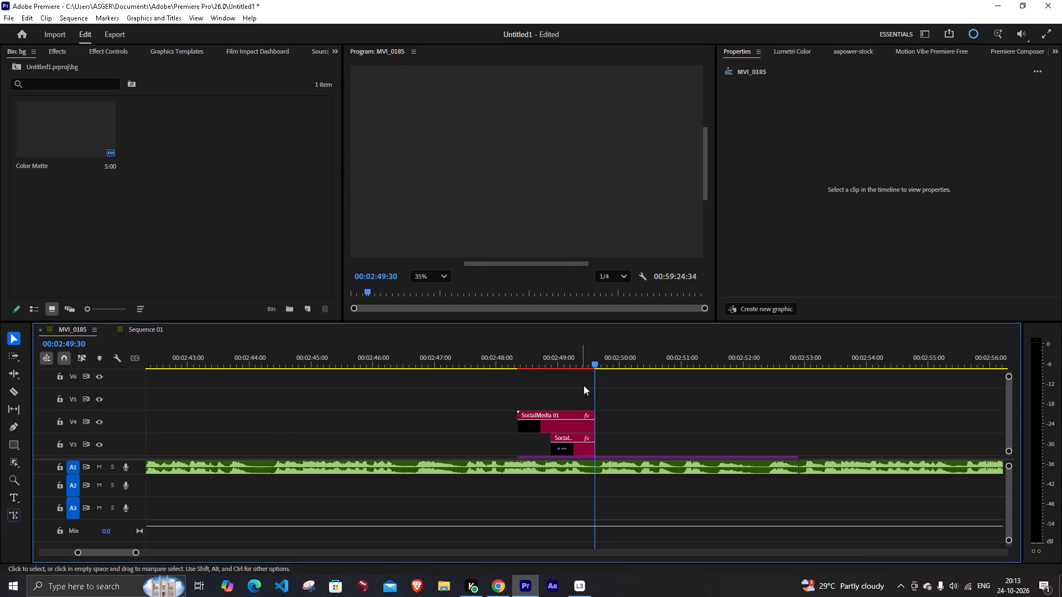
{"action": "left_click", "coordinate": [153, 329]}
{"action": "left_click", "coordinate": [149, 331]}
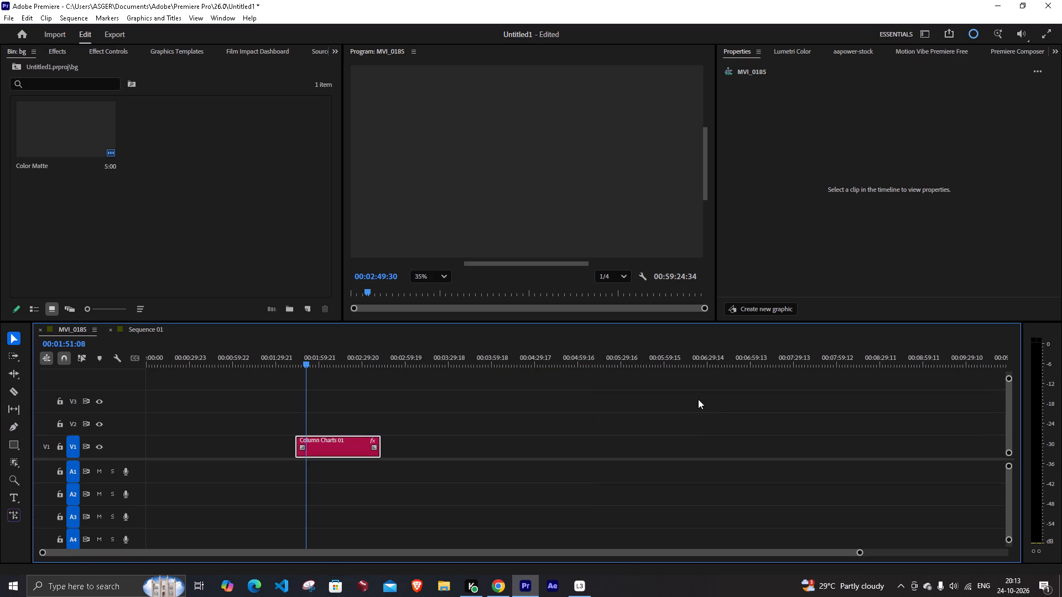
{"action": "left_click", "coordinate": [522, 401]}
{"action": "left_click", "coordinate": [351, 446]}
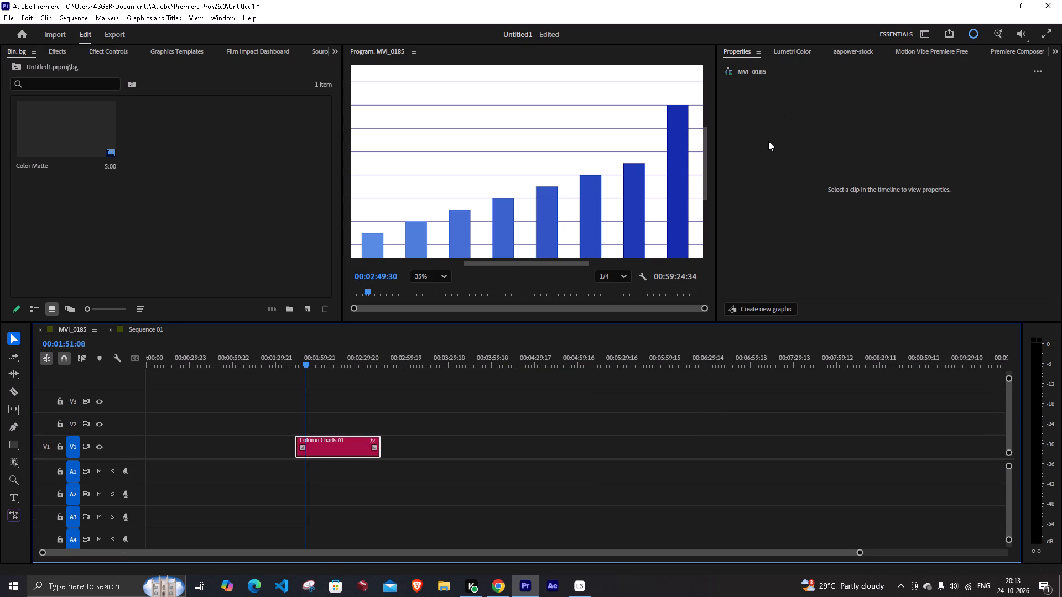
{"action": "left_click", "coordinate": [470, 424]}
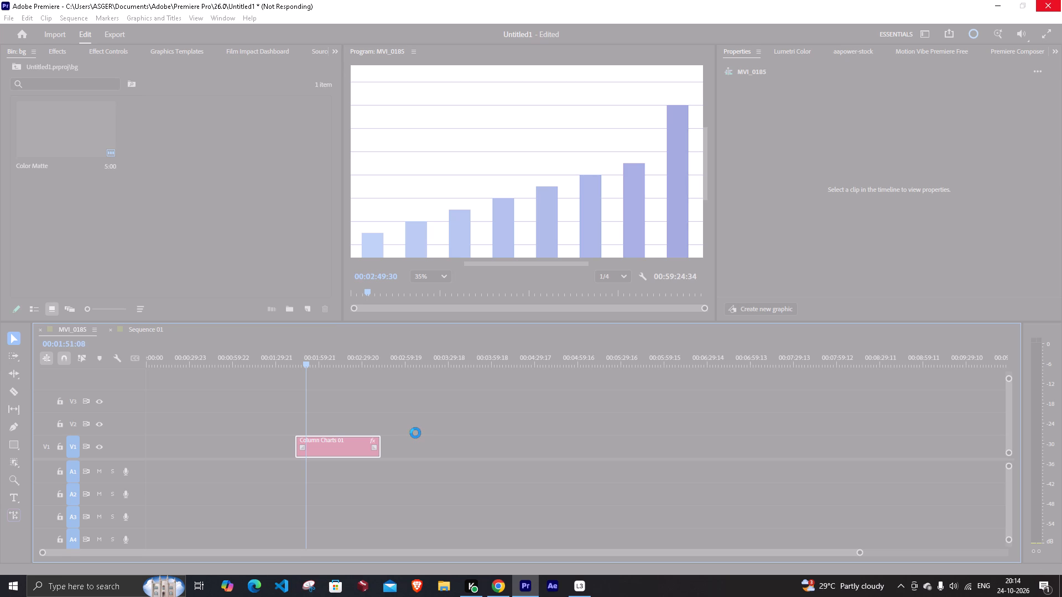
Switch to Chrome and play the open Facebook reel.
{"action": "left_click", "coordinate": [500, 590]}
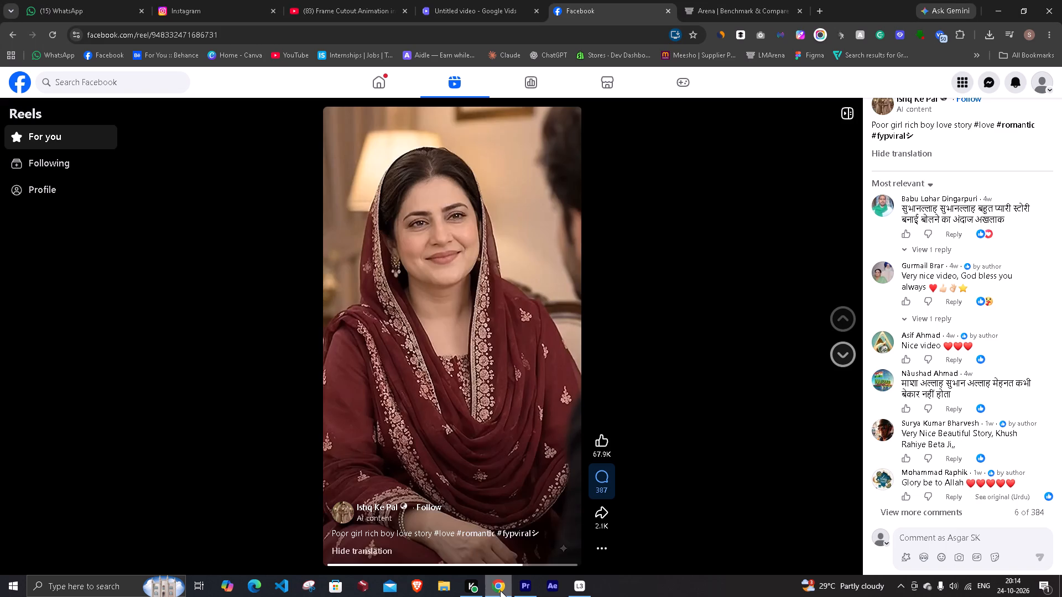
{"action": "left_click", "coordinate": [497, 360]}
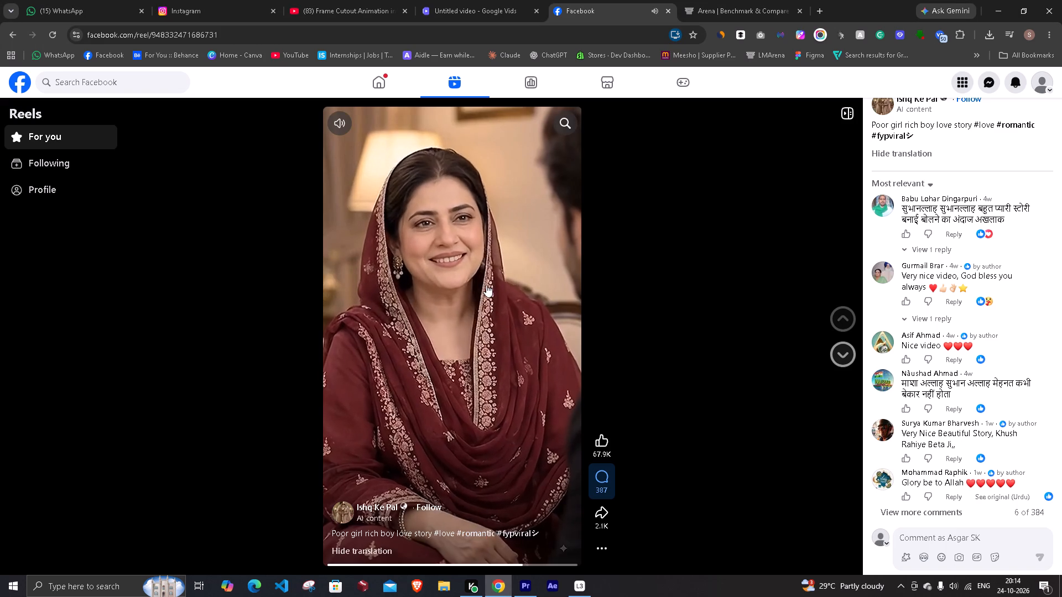
Close the Untitled video tab of Google Vids in Chrome.
{"action": "left_click", "coordinate": [522, 0]}
{"action": "left_click", "coordinate": [538, 13]}
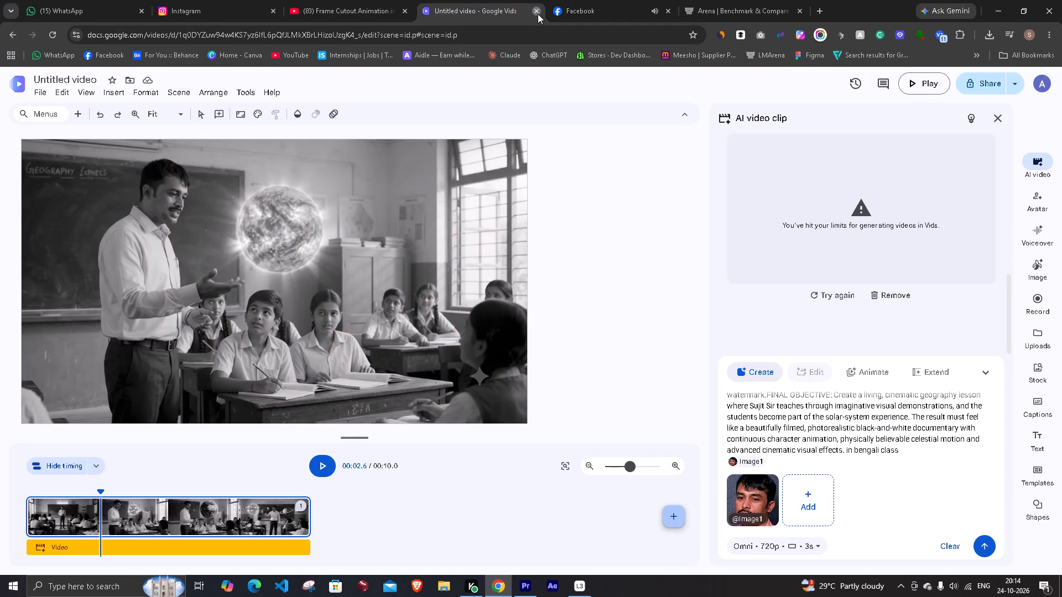
Look through the open YouTube, Facebook and Arena tabs.
{"action": "left_click", "coordinate": [386, 0]}
{"action": "left_click", "coordinate": [480, 0]}
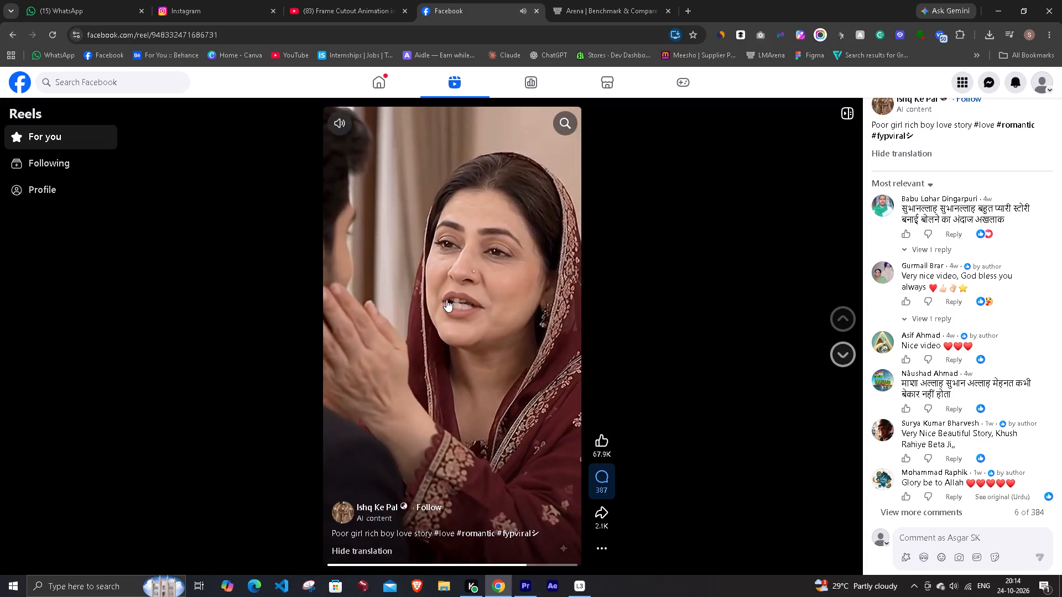
{"action": "left_click", "coordinate": [613, 0]}
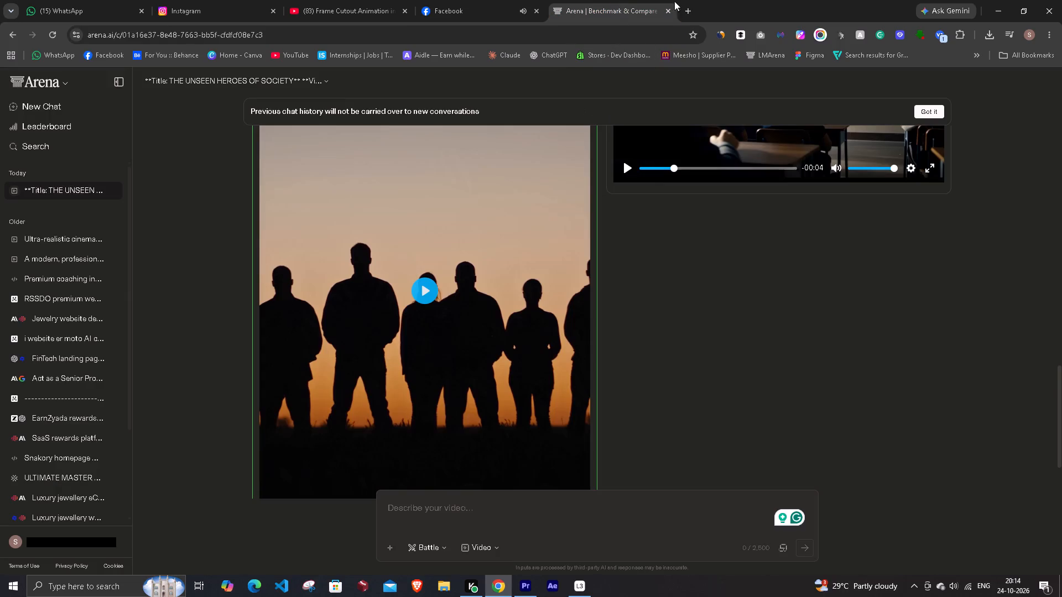
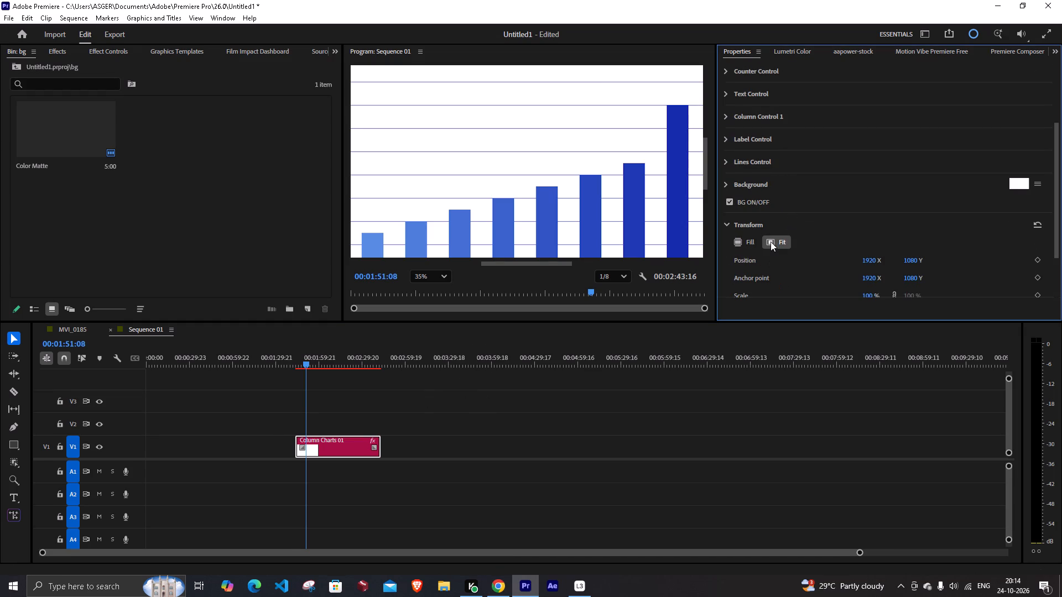
Set the Program Monitor zoom level to Fit for the Sequence 01 column chart.
{"action": "left_click", "coordinate": [442, 275]}
Fit the whole chart in the program monitor and briefly play Column Charts 01.
{"action": "left_click", "coordinate": [438, 299]}
{"action": "left_click", "coordinate": [463, 423]}
{"action": "key", "text": "space"}
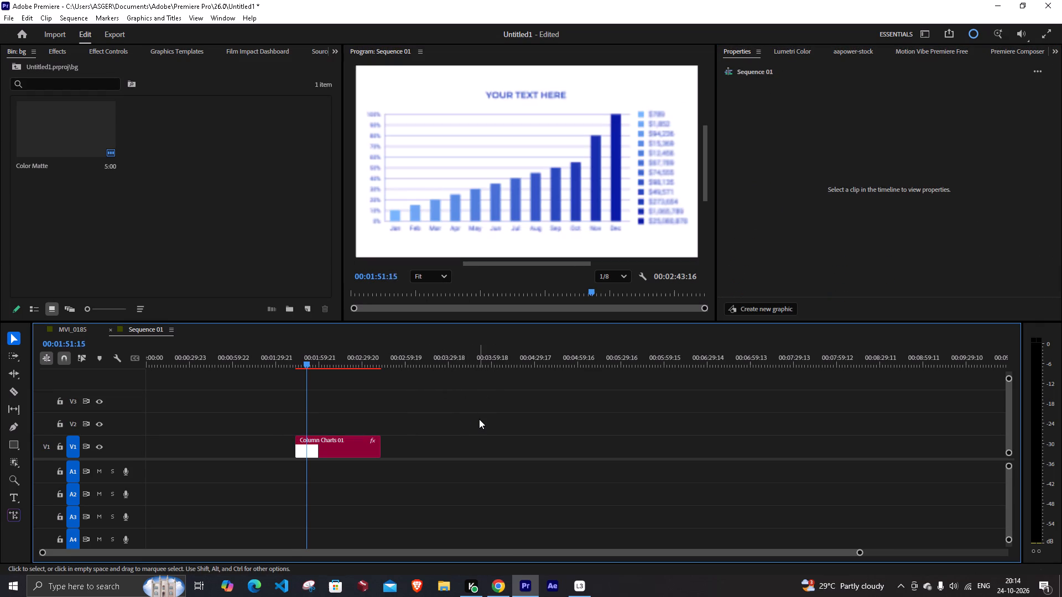
{"action": "key", "text": "space"}
Move the playhead to 00:02:08:08 and change the Column Charts 01 description text to Growth.
{"action": "left_click", "coordinate": [356, 438]}
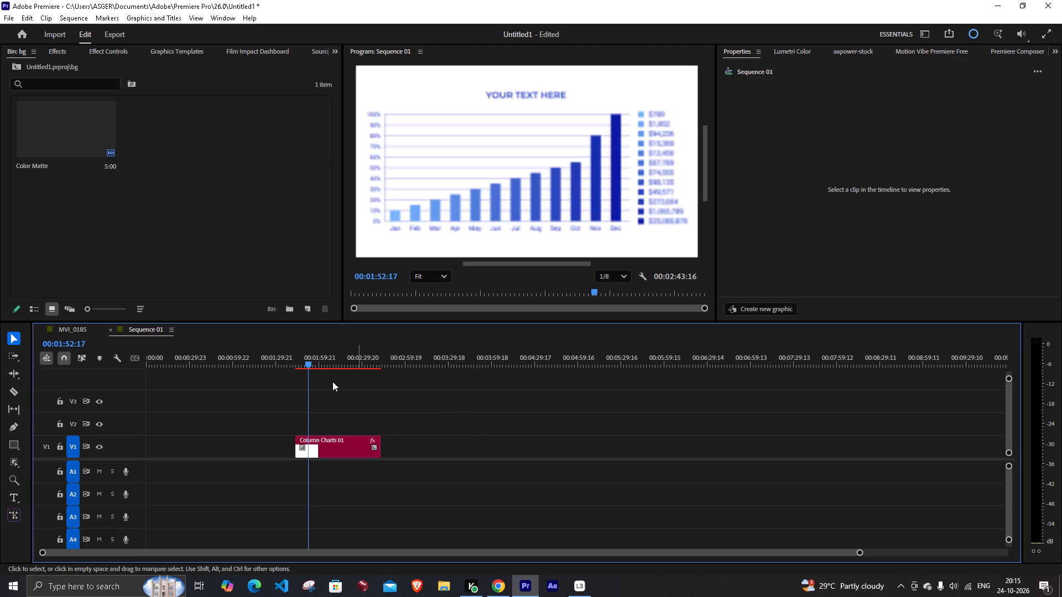
{"action": "left_click_drag", "start_coordinate": [301, 348], "coordinate": [332, 394]}
{"action": "left_click", "coordinate": [341, 436]}
{"action": "left_click", "coordinate": [342, 454]}
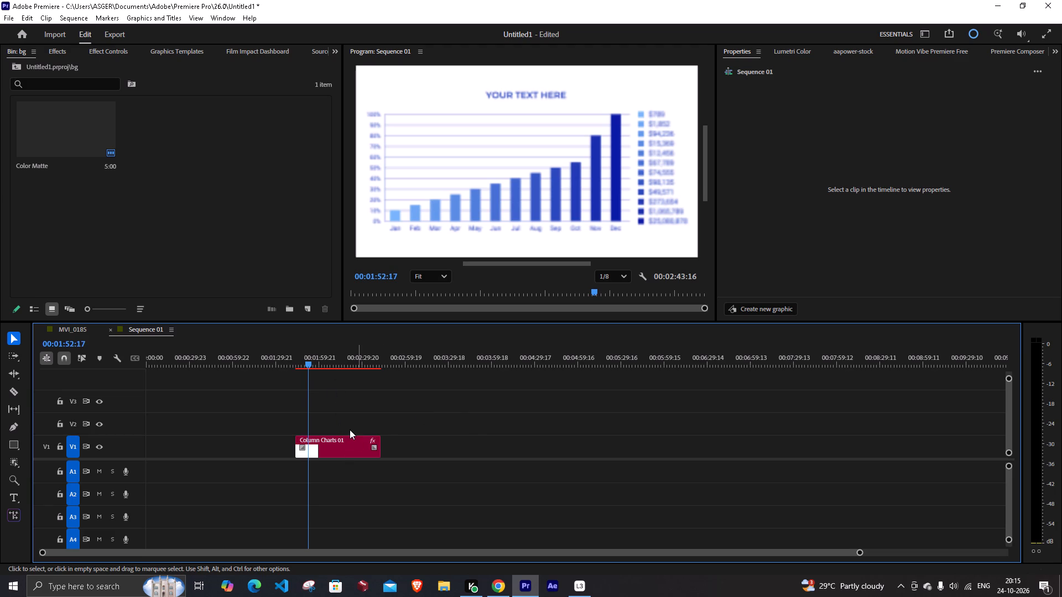
{"action": "left_click", "coordinate": [355, 437]}
{"action": "left_click", "coordinate": [354, 448]}
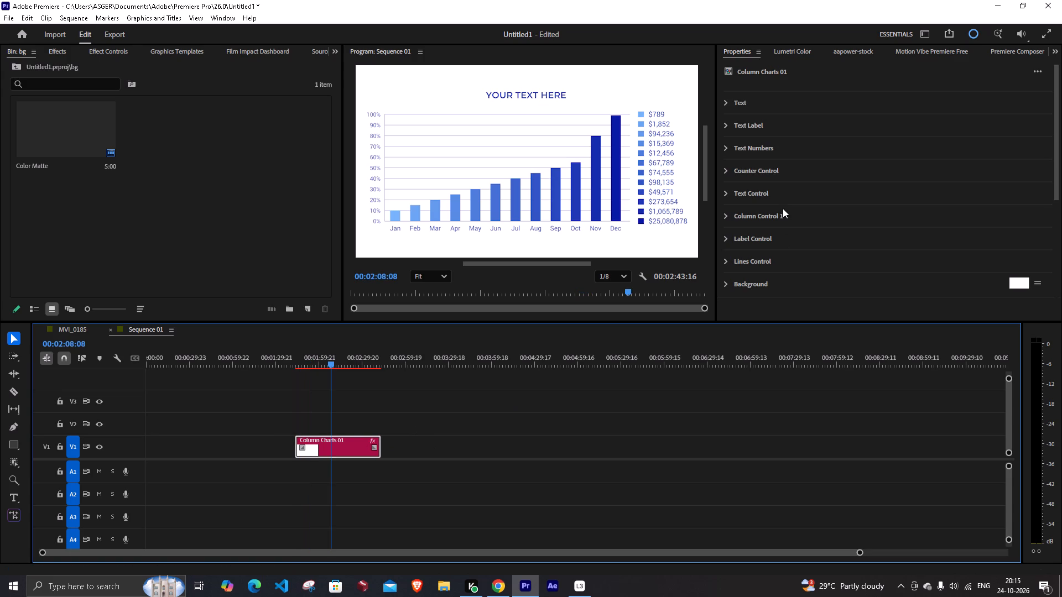
{"action": "left_click", "coordinate": [729, 101]}
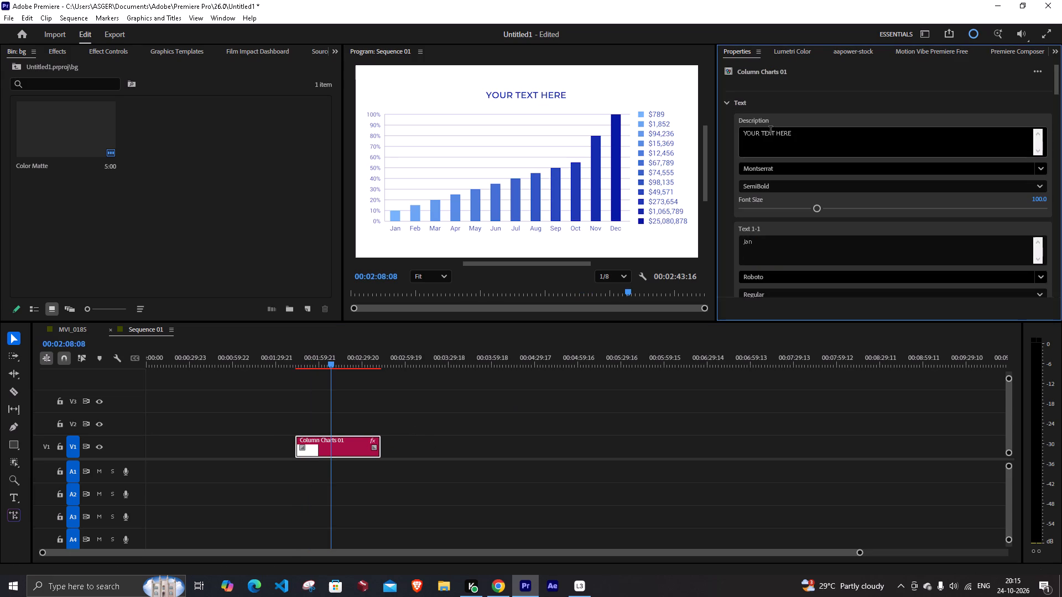
{"action": "triple_click", "coordinate": [771, 132]}
{"action": "key", "text": "BackSpace"}
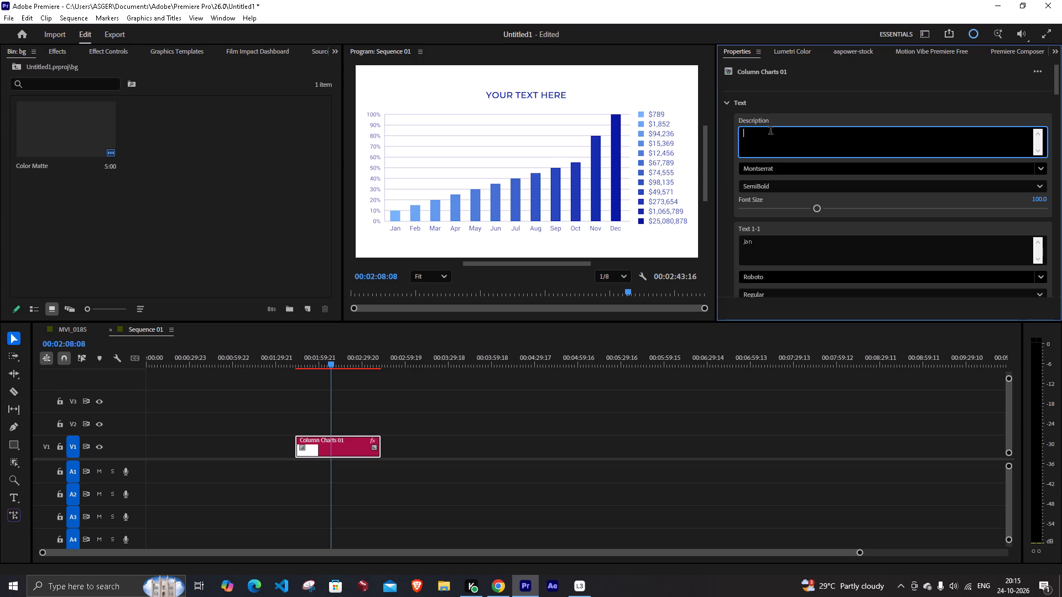
{"action": "type", "text": "reoqth"}
{"action": "key", "text": "BackSpace"}
{"action": "key", "text": "BackSpace"}
{"action": "key", "text": "BackSpace"}
{"action": "key", "text": "BackSpace"}
{"action": "key", "text": "BackSpace"}
{"action": "type", "text": "owth"}
Set the Growth title to the Metropolis Bold font at size 153.3.
{"action": "left_click", "coordinate": [857, 208]}
{"action": "left_click", "coordinate": [771, 167]}
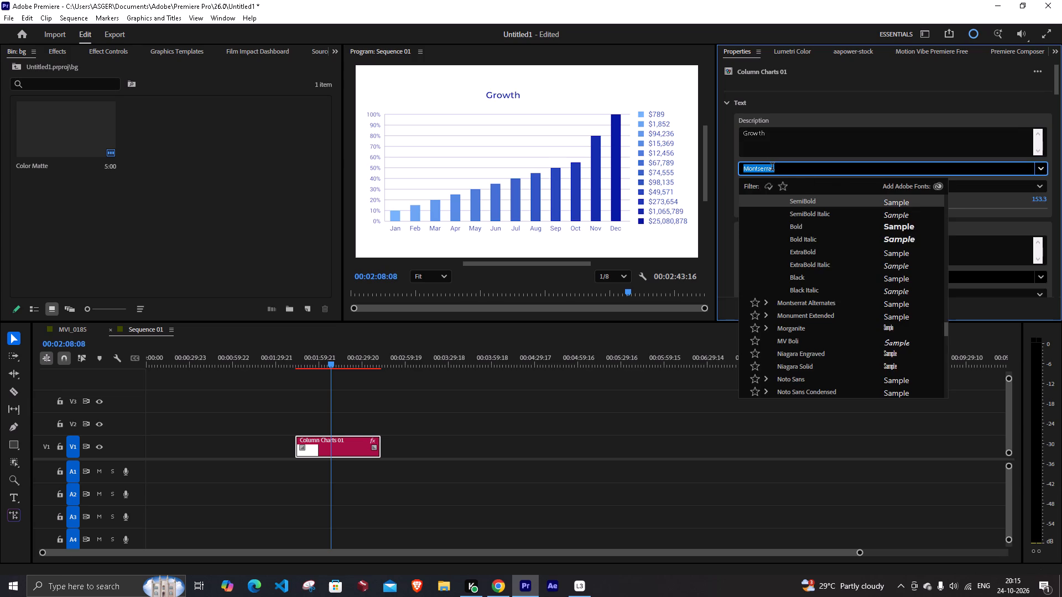
{"action": "type", "text": "metropo"}
{"action": "scroll", "coordinate": [773, 167], "scroll_direction": "up", "scroll_amount": 1}
{"action": "left_click", "coordinate": [827, 324]}
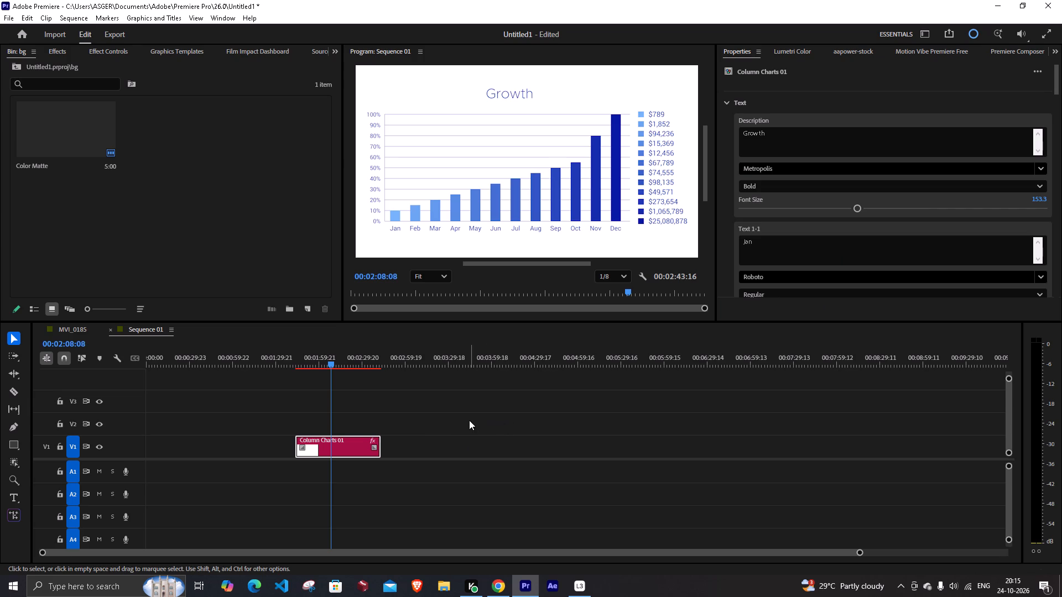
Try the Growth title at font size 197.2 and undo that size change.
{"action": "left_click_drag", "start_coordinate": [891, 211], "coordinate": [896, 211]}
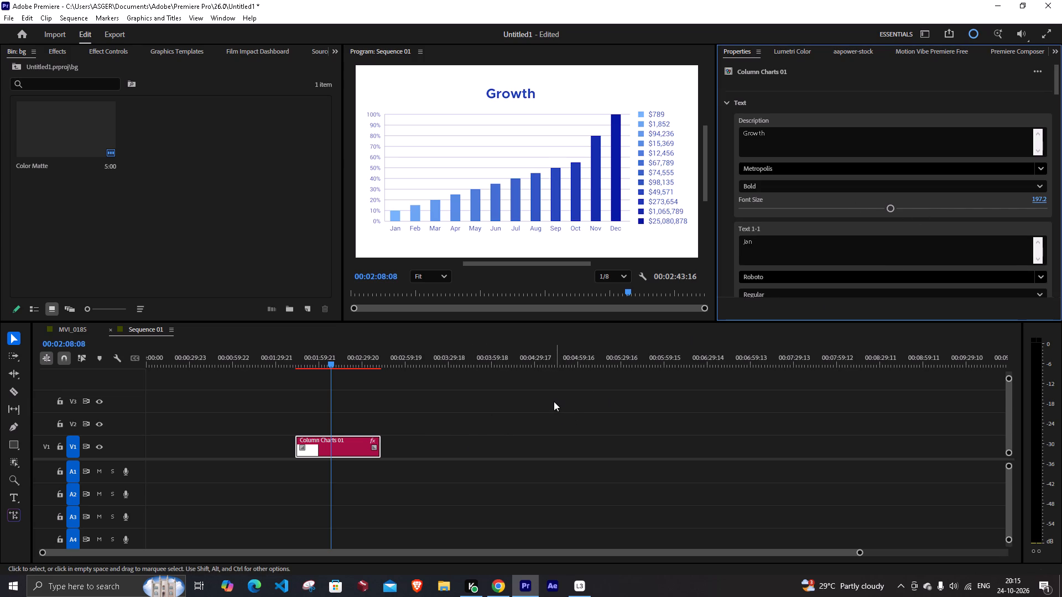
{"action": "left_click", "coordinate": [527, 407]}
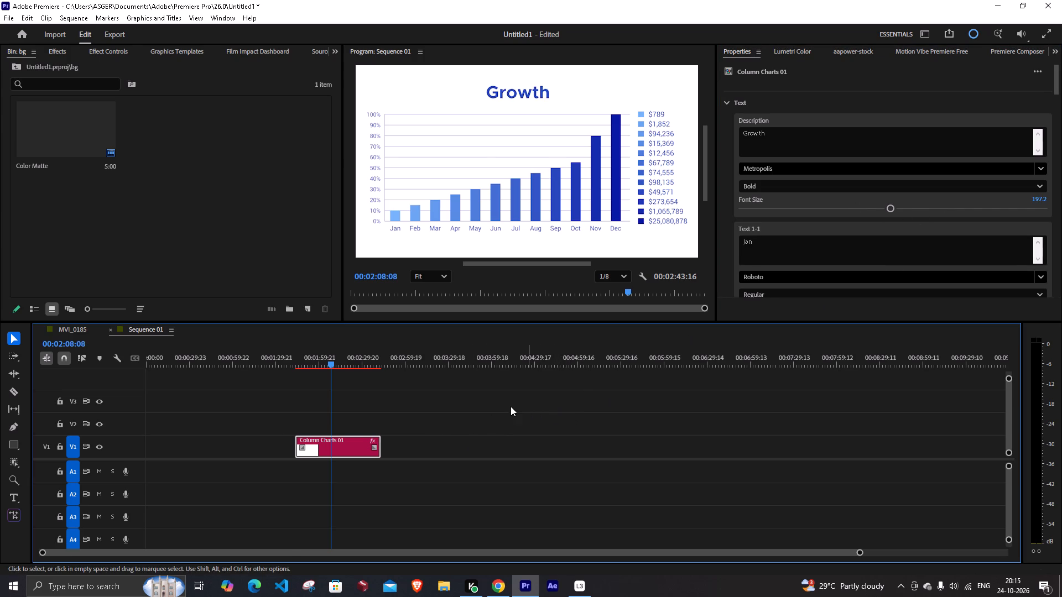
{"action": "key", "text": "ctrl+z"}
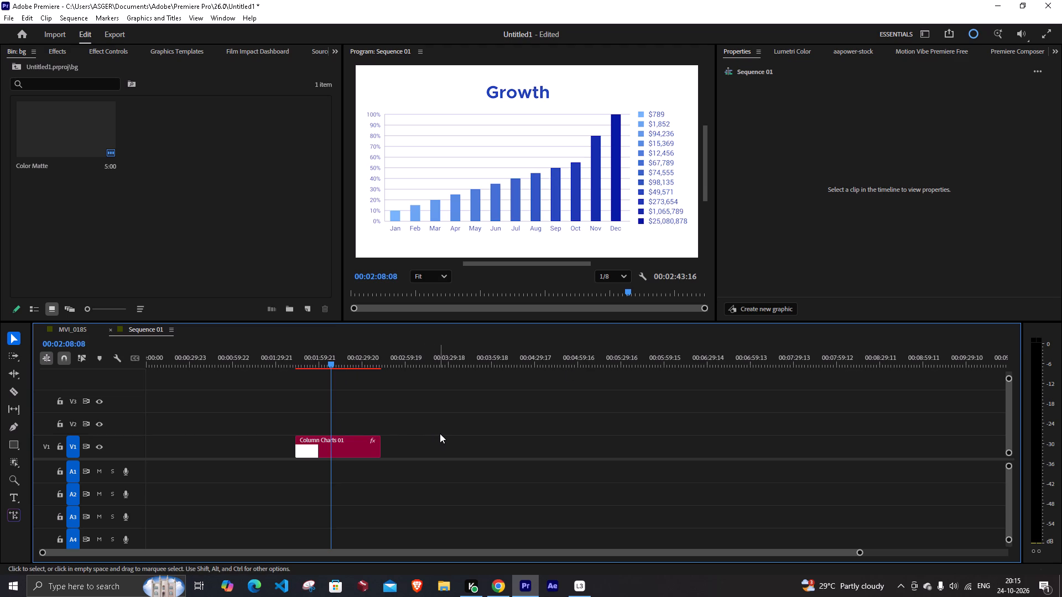
Reselect the Column Charts 01 clip on V1 and save the project.
{"action": "left_click", "coordinate": [350, 449]}
{"action": "left_click", "coordinate": [350, 443]}
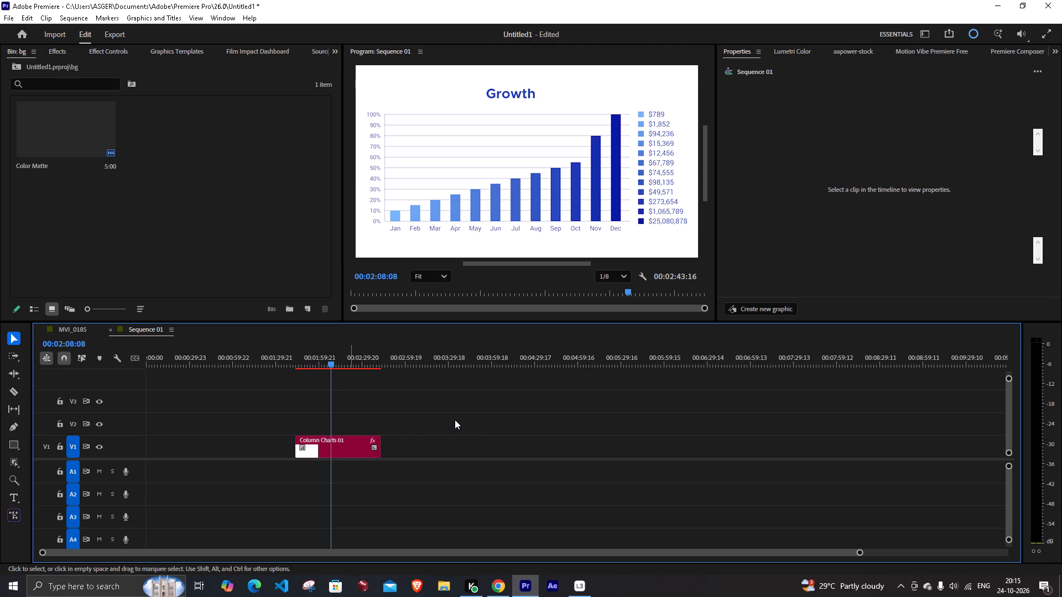
{"action": "left_click_drag", "start_coordinate": [346, 405], "coordinate": [335, 447]}
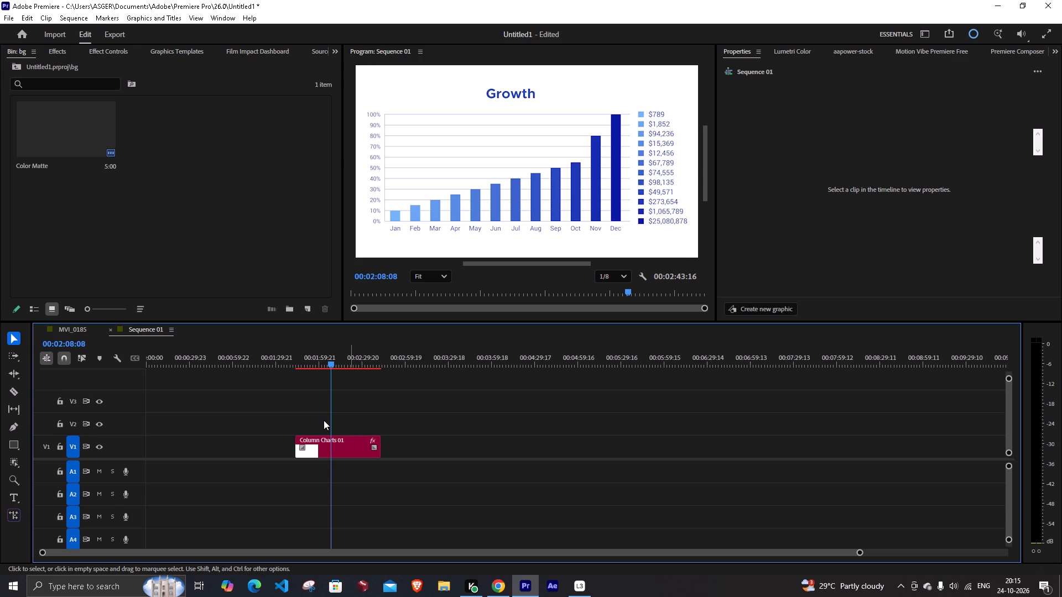
{"action": "left_click", "coordinate": [324, 420]}
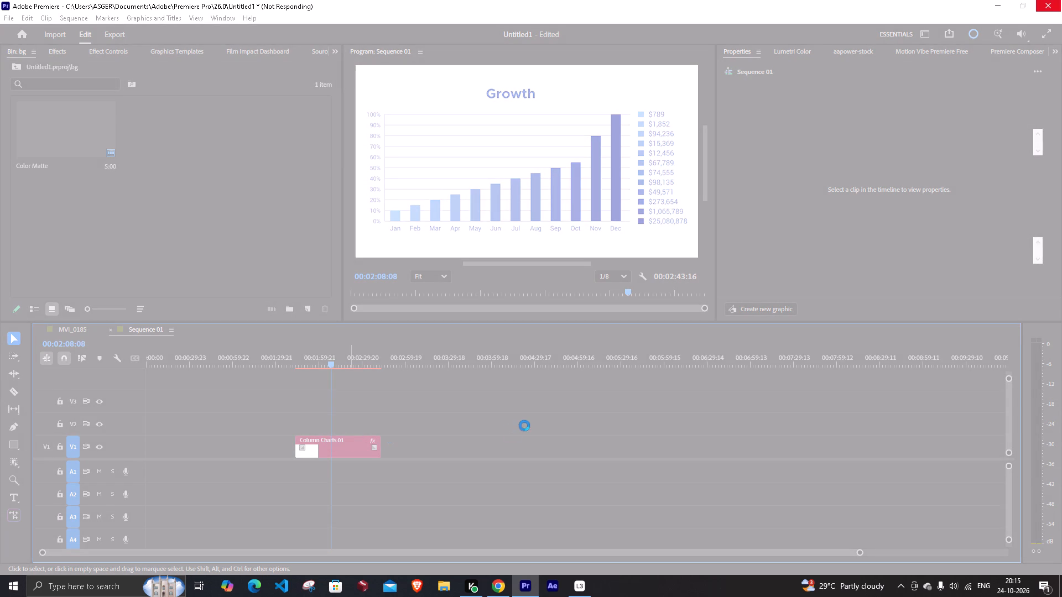
{"action": "key", "text": "s"}
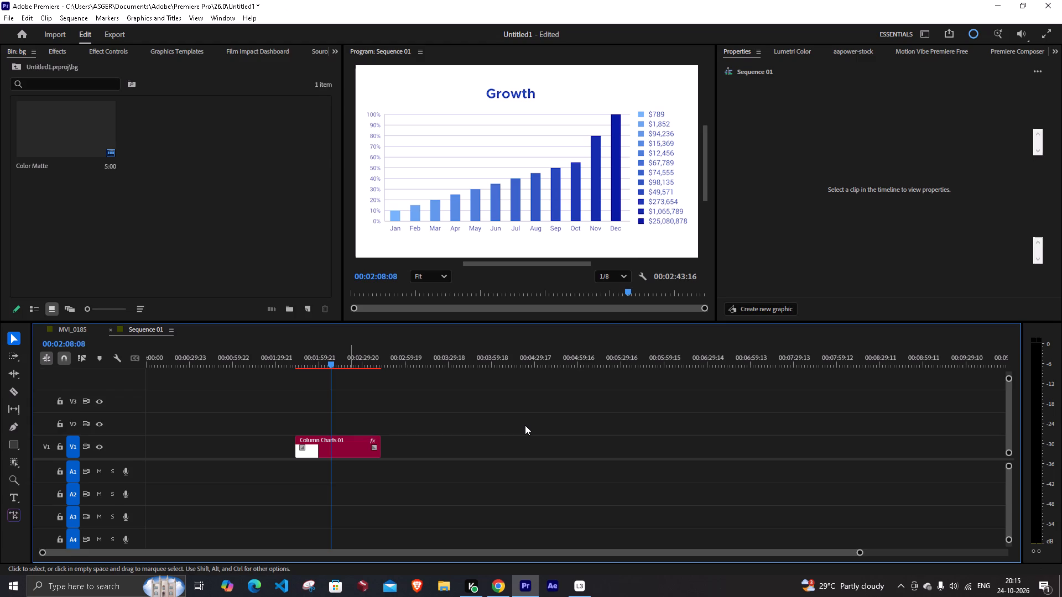
Select the Column Charts 01 clip on V1 in Sequence 01.
{"action": "left_click", "coordinate": [327, 440]}
{"action": "left_click", "coordinate": [334, 442]}
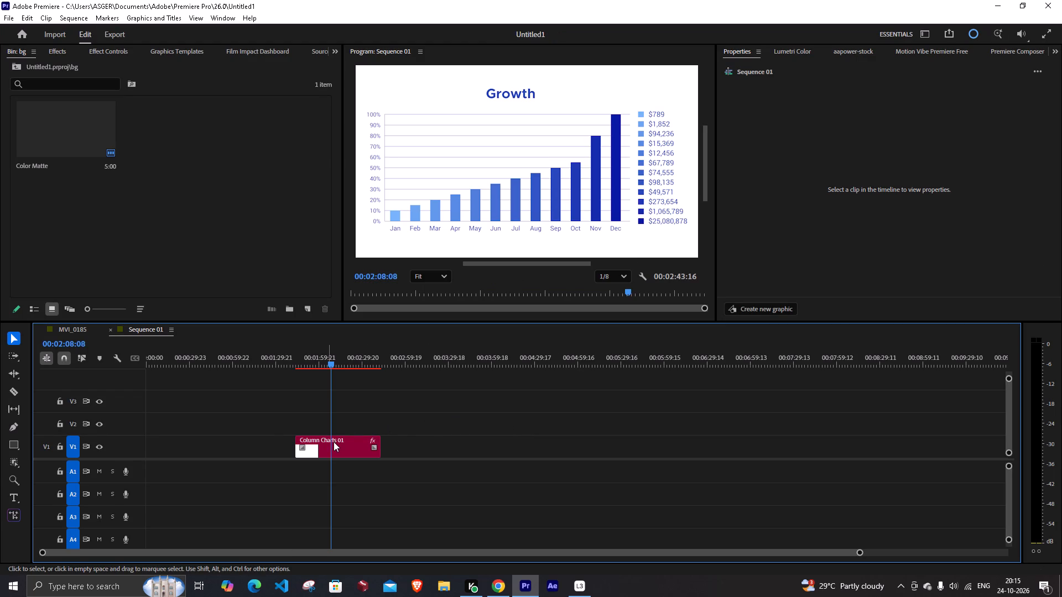
{"action": "left_click_drag", "start_coordinate": [434, 423], "coordinate": [335, 458]}
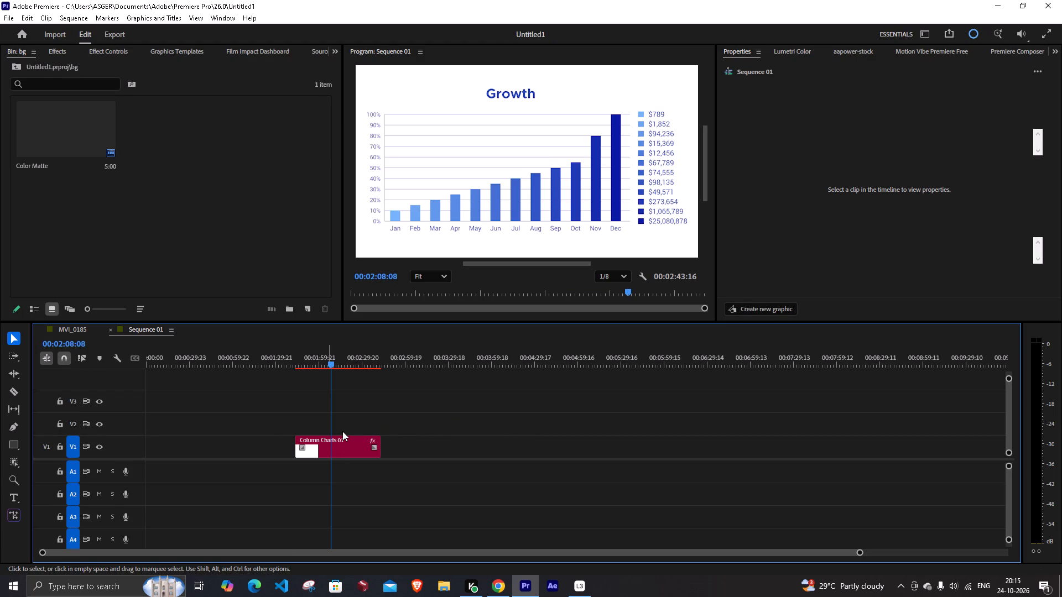
{"action": "left_click", "coordinate": [345, 443]}
{"action": "left_click", "coordinate": [342, 449]}
Switch to MVI_0185, play the section after the SocialMedia clips, and park the playhead at 00:02:52:18.
{"action": "left_click", "coordinate": [74, 326]}
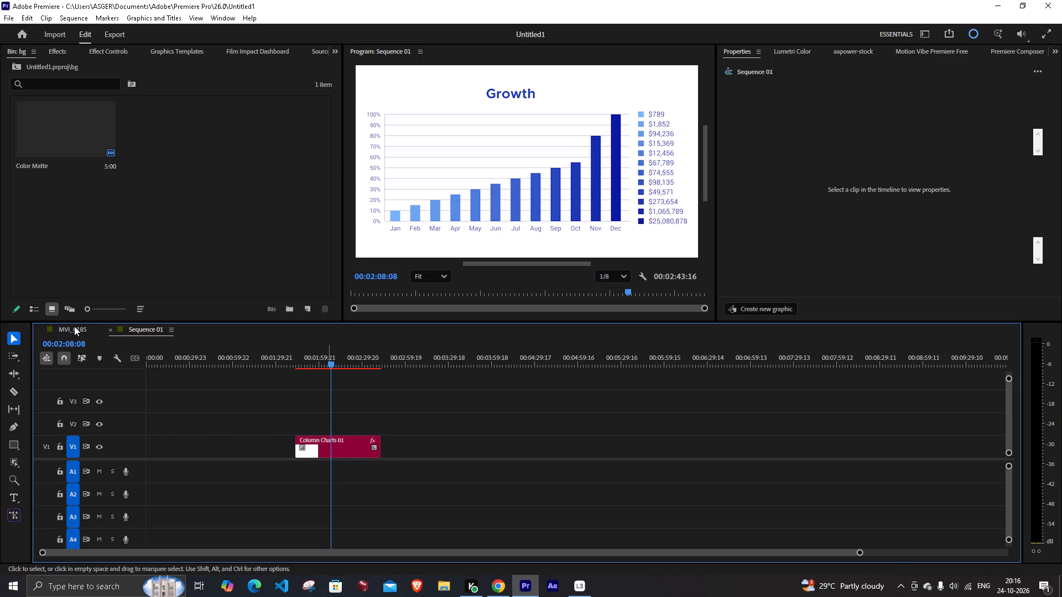
{"action": "left_click", "coordinate": [74, 331]}
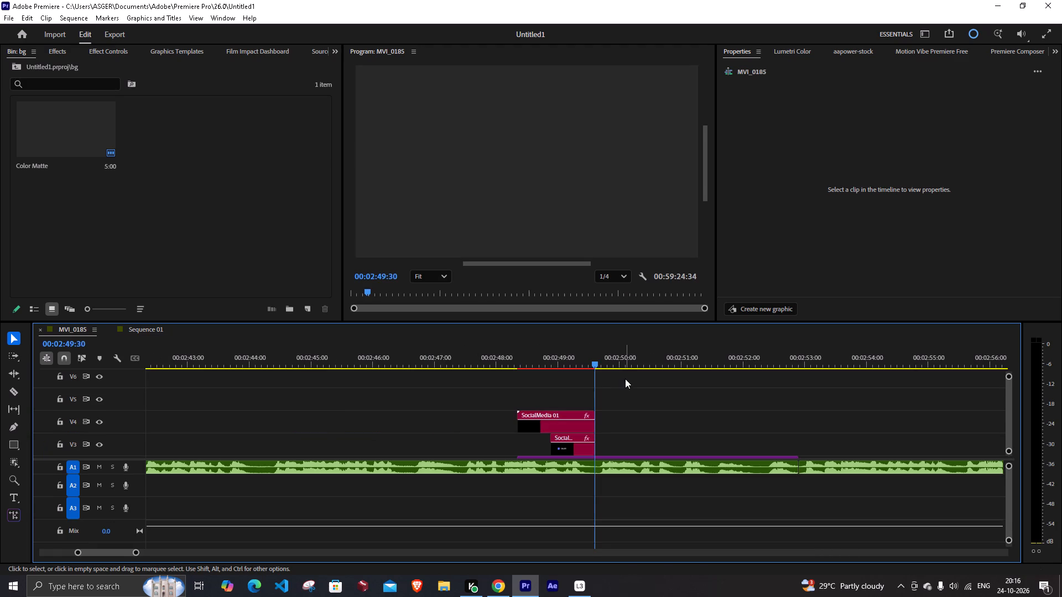
{"action": "left_click", "coordinate": [602, 362]}
{"action": "key", "text": "space"}
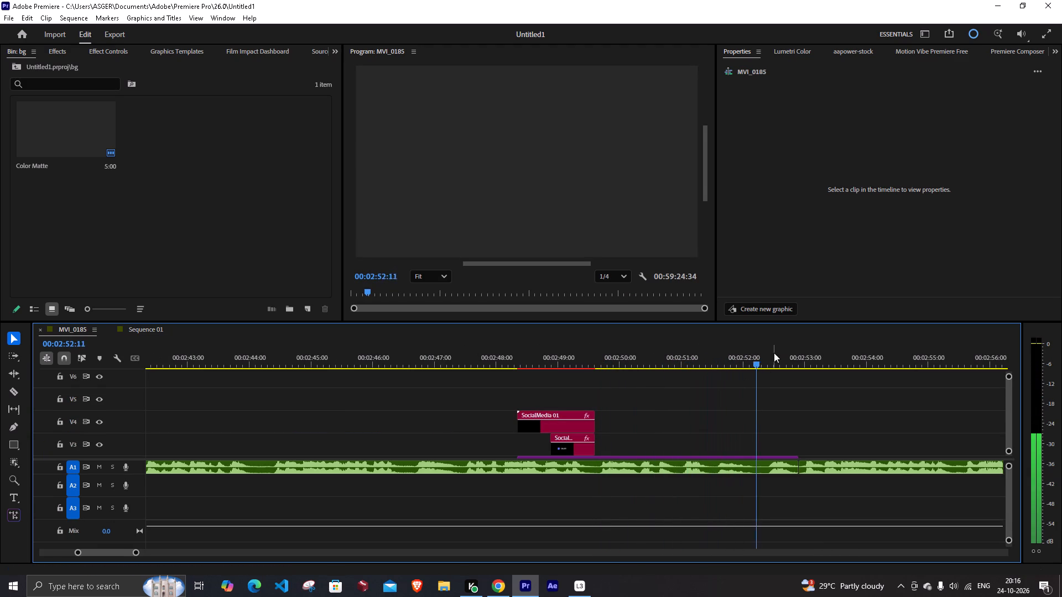
{"action": "key", "text": "space"}
{"action": "left_click_drag", "start_coordinate": [765, 351], "coordinate": [764, 399]}
{"action": "key", "text": "space"}
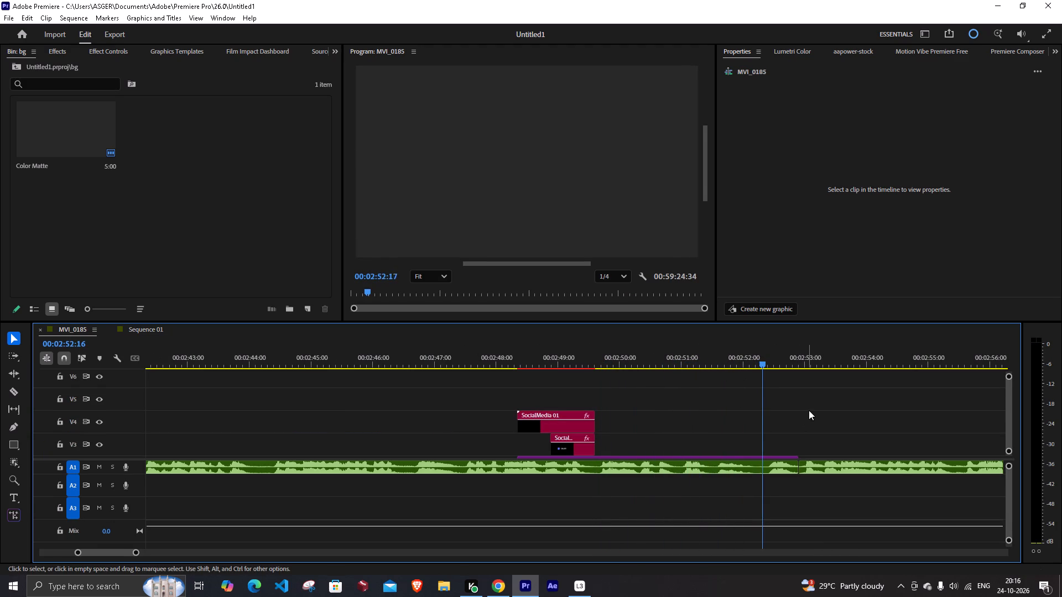
{"action": "key", "text": "space"}
{"action": "left_click_drag", "start_coordinate": [808, 353], "coordinate": [767, 389]}
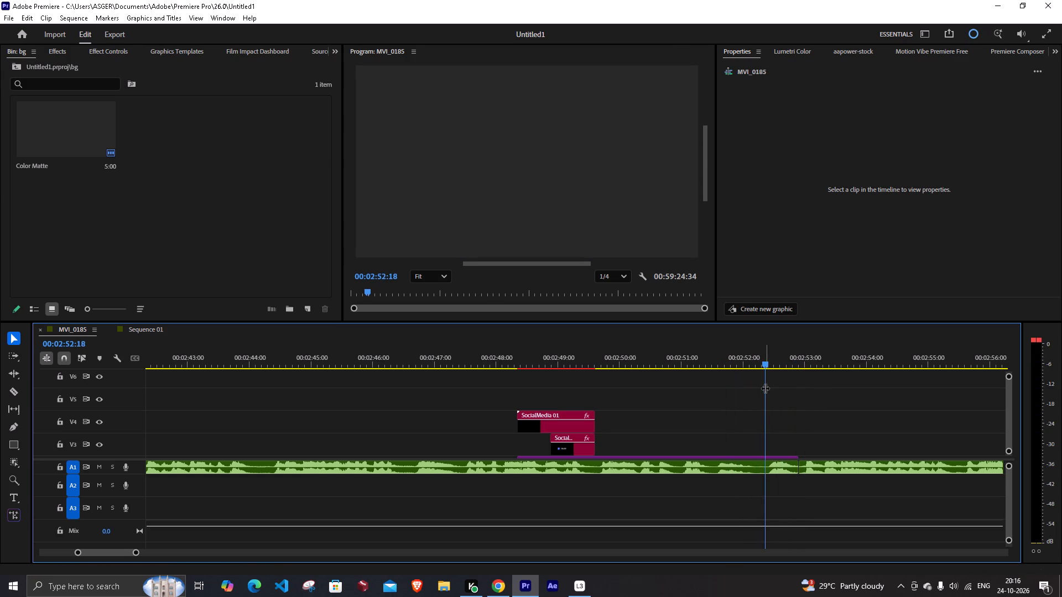
Return to Sequence 01 and choose 1/8 as its playback resolution.
{"action": "left_click", "coordinate": [153, 331]}
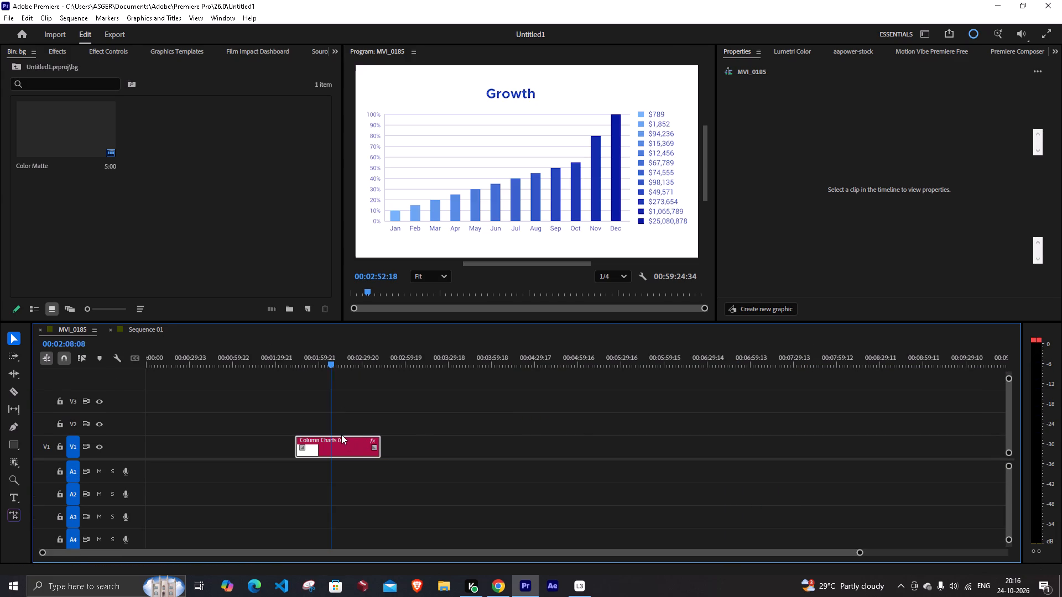
{"action": "left_click", "coordinate": [341, 434]}
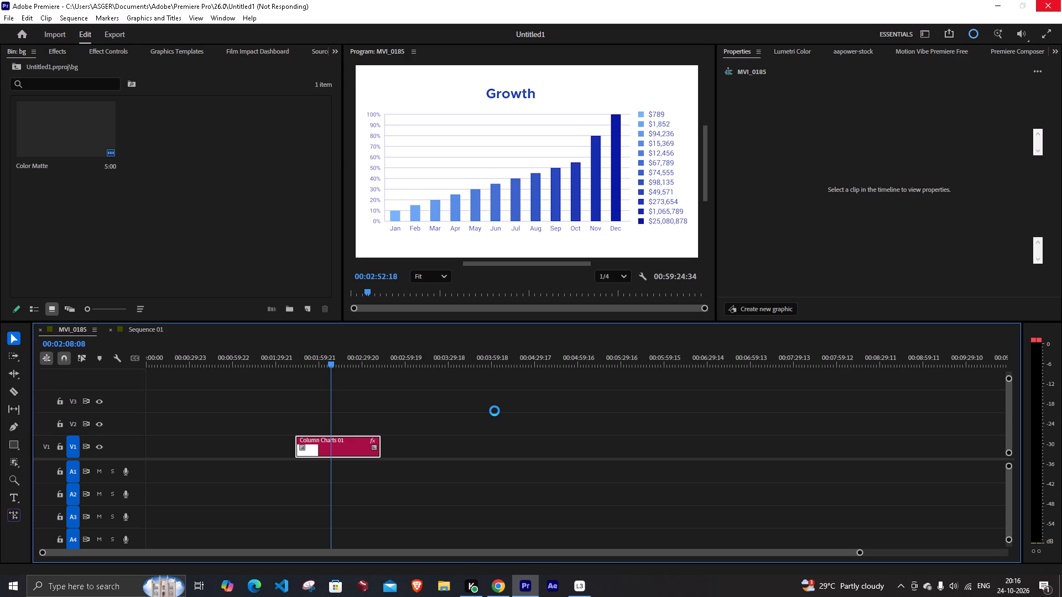
{"action": "left_click", "coordinate": [624, 282]}
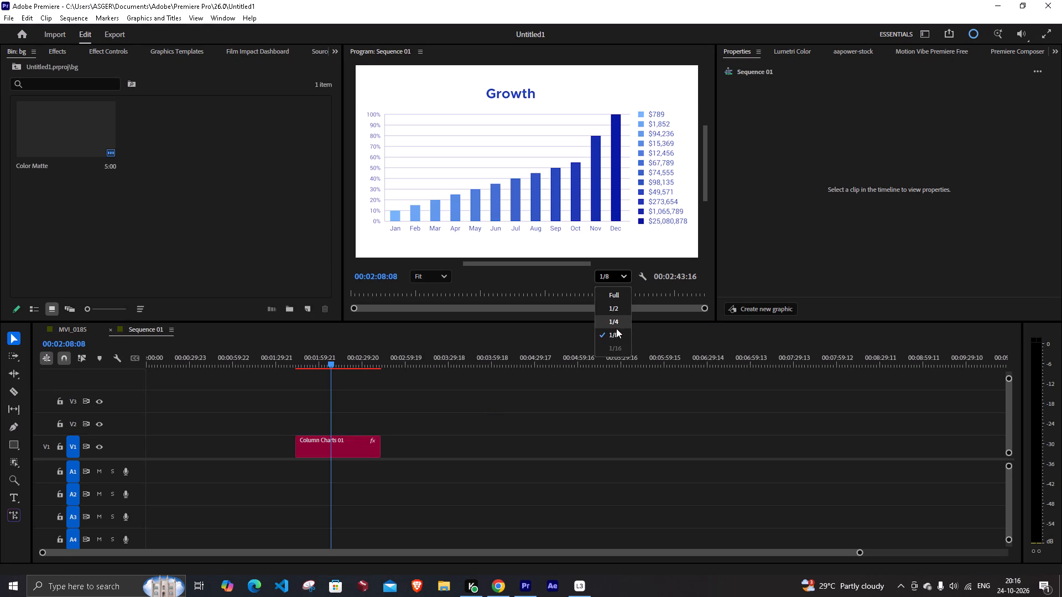
{"action": "left_click", "coordinate": [614, 338]}
Copy the Column Charts 01 clip from Sequence 01 onto track V5 of MVI_0185, above the SocialMedia clips.
{"action": "left_click", "coordinate": [477, 423]}
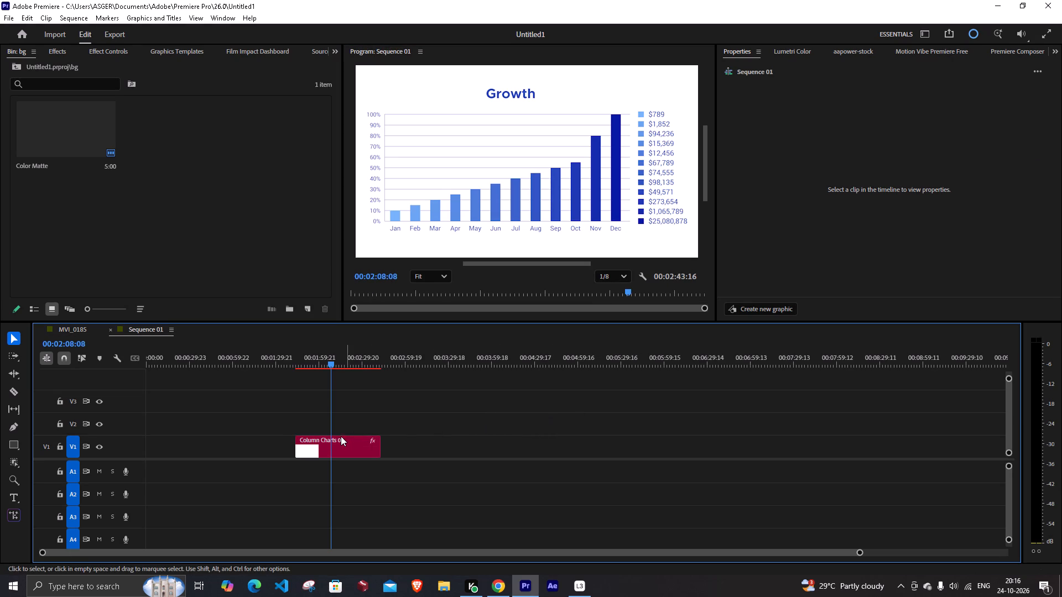
{"action": "left_click", "coordinate": [340, 438]}
{"action": "left_click", "coordinate": [335, 438]}
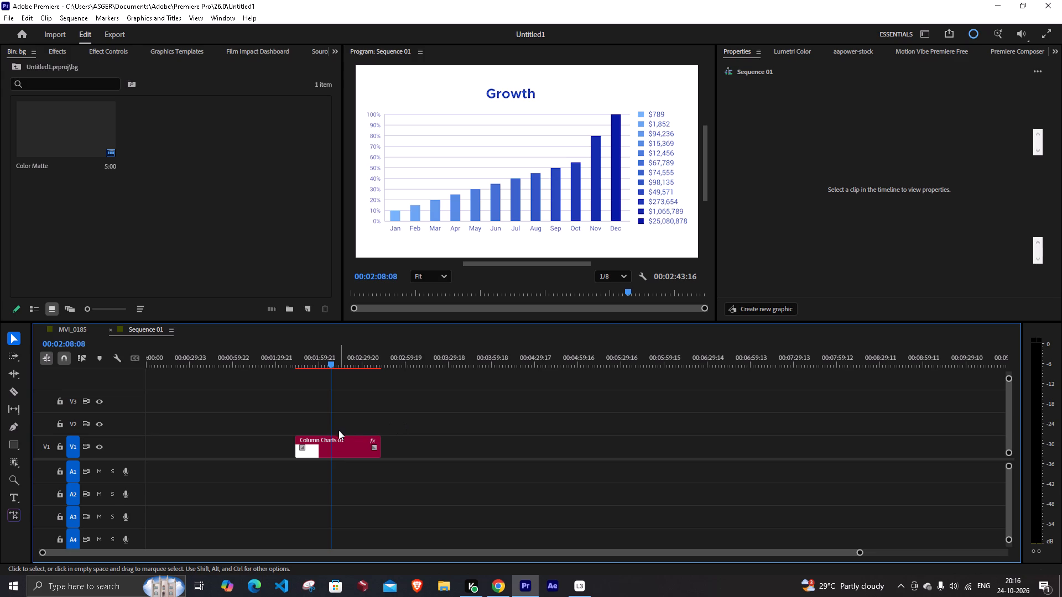
{"action": "left_click_drag", "start_coordinate": [333, 445], "coordinate": [333, 421]}
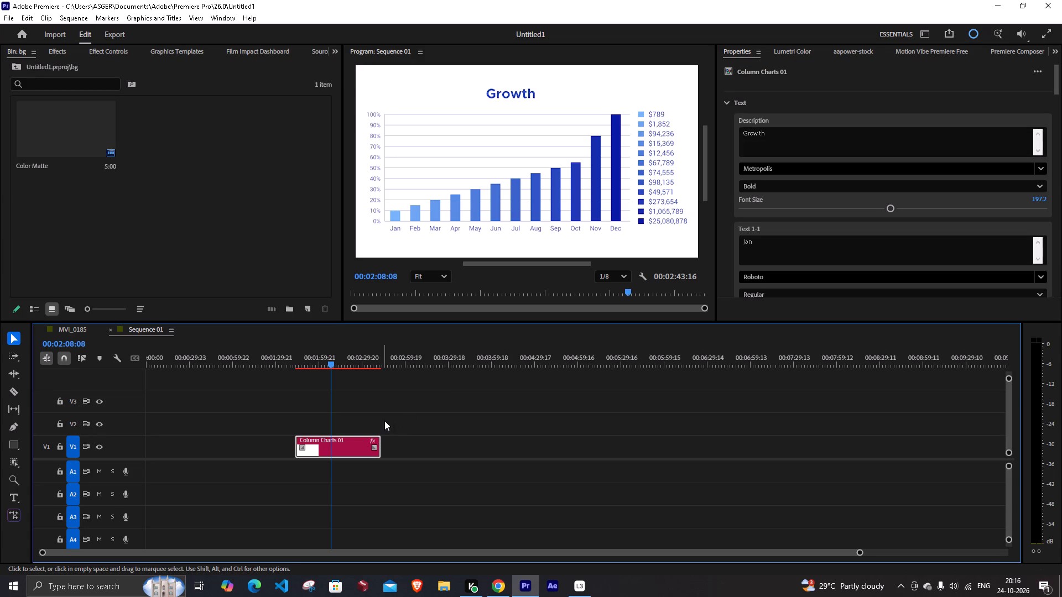
{"action": "left_click_drag", "start_coordinate": [341, 438], "coordinate": [77, 332]}
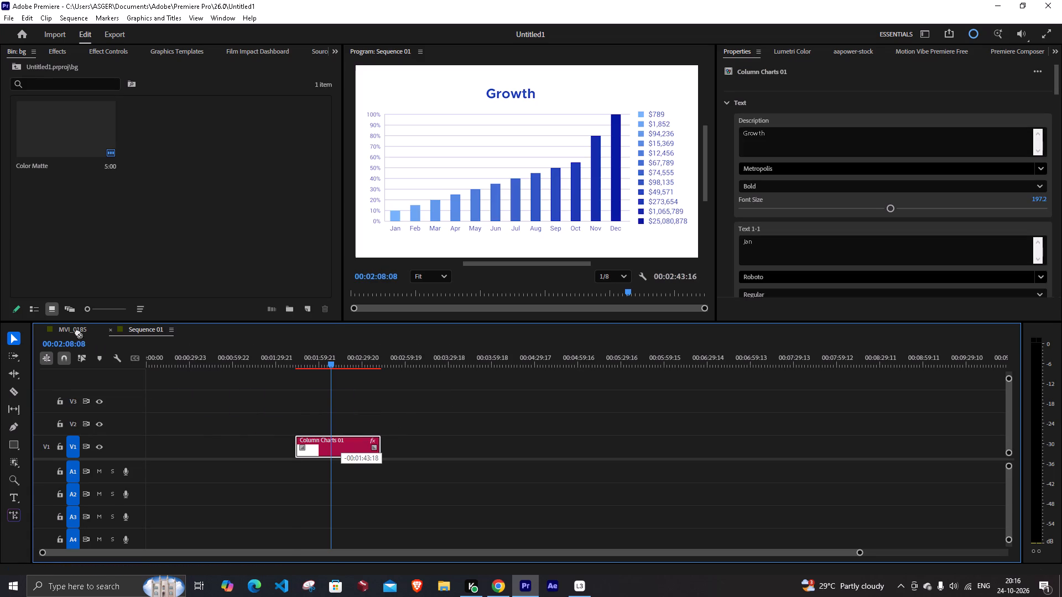
{"action": "left_click_drag", "start_coordinate": [77, 332], "coordinate": [652, 418]}
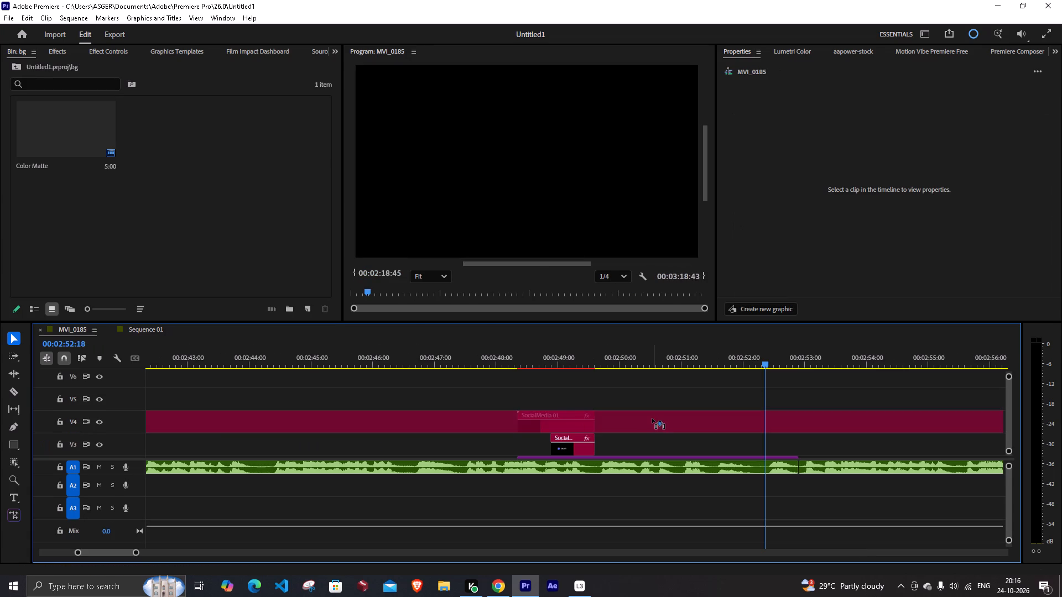
{"action": "left_click_drag", "start_coordinate": [652, 418], "coordinate": [654, 402]}
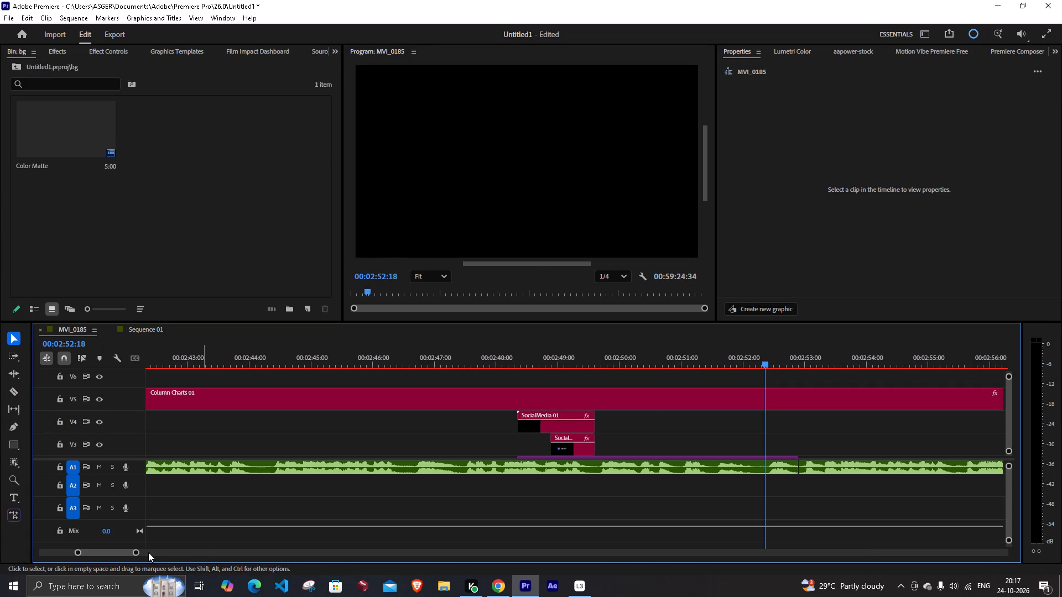
{"action": "left_click_drag", "start_coordinate": [137, 552], "coordinate": [322, 540]}
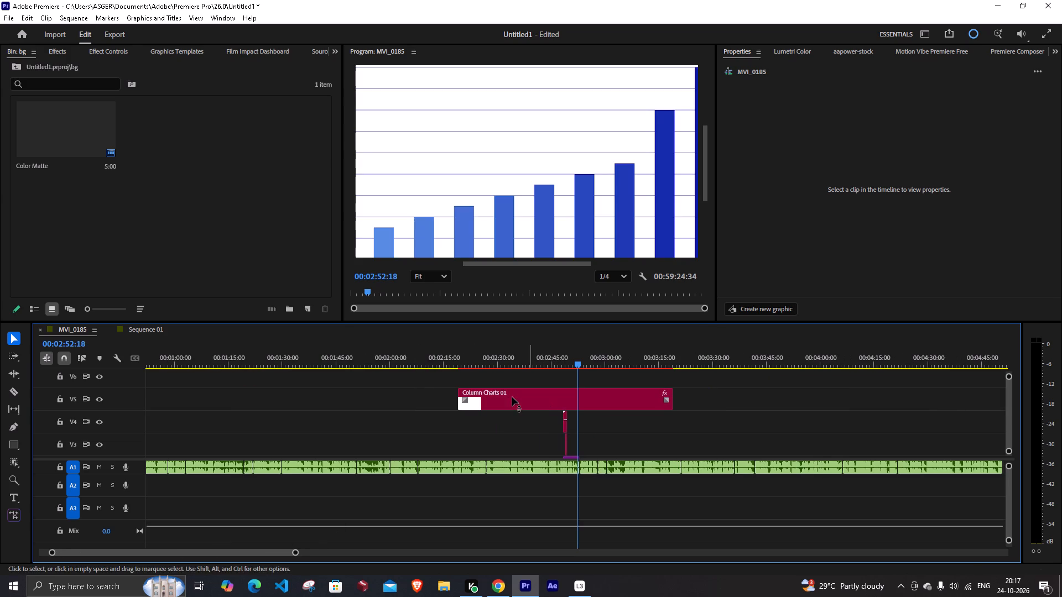
Select the Column Charts 01 clip on track V5 of the MVI_0185 sequence.
{"action": "left_click", "coordinate": [493, 392]}
{"action": "left_click", "coordinate": [487, 395]}
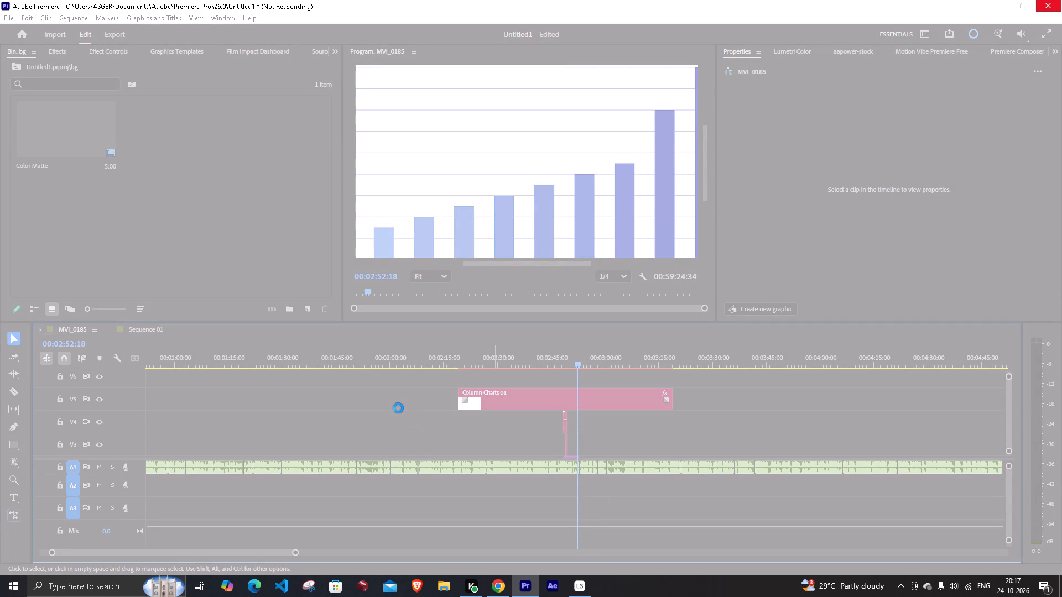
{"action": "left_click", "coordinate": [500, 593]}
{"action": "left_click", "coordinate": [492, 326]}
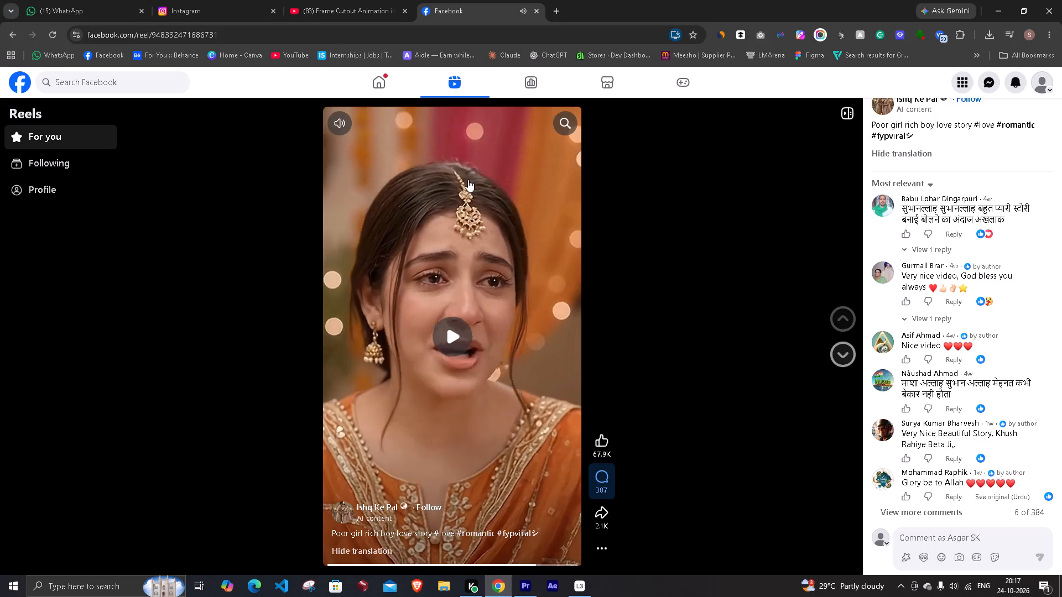
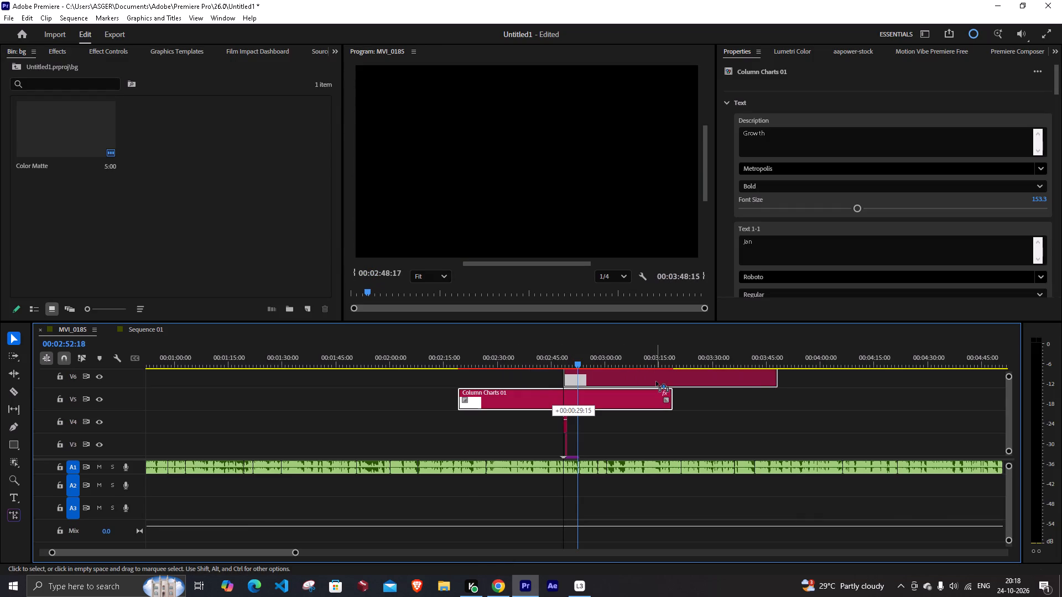
Move the Column Charts 01 clip onto track V6 so that it starts where the SocialMedia clips end.
{"action": "left_click_drag", "start_coordinate": [656, 381], "coordinate": [664, 386]}
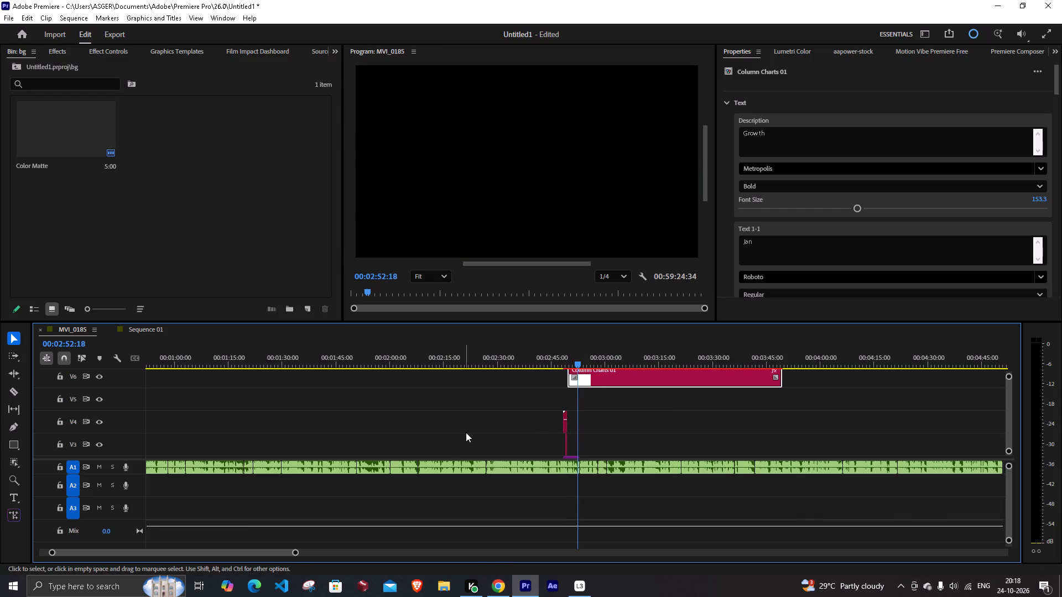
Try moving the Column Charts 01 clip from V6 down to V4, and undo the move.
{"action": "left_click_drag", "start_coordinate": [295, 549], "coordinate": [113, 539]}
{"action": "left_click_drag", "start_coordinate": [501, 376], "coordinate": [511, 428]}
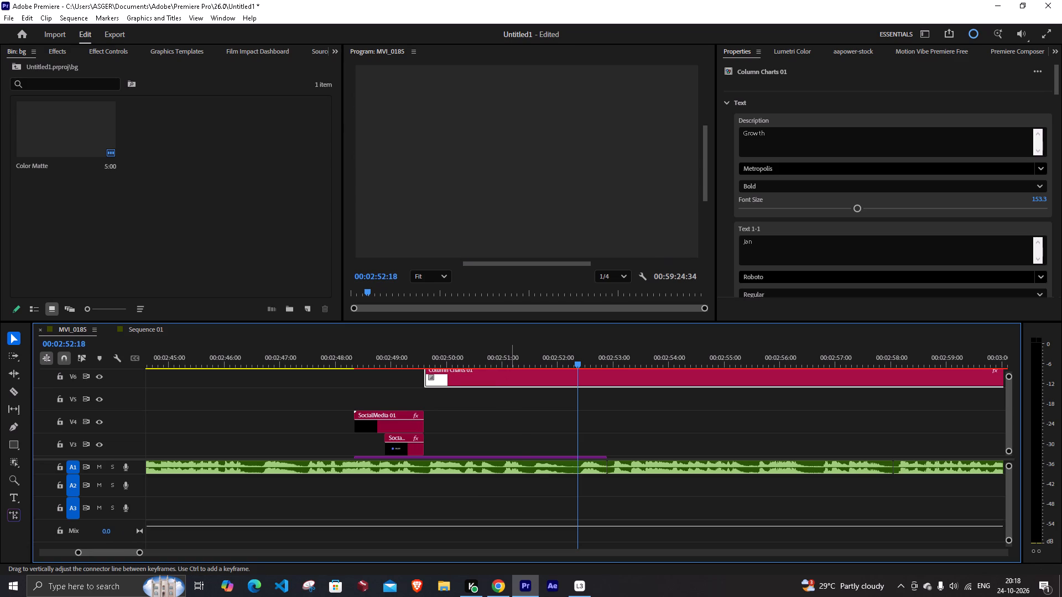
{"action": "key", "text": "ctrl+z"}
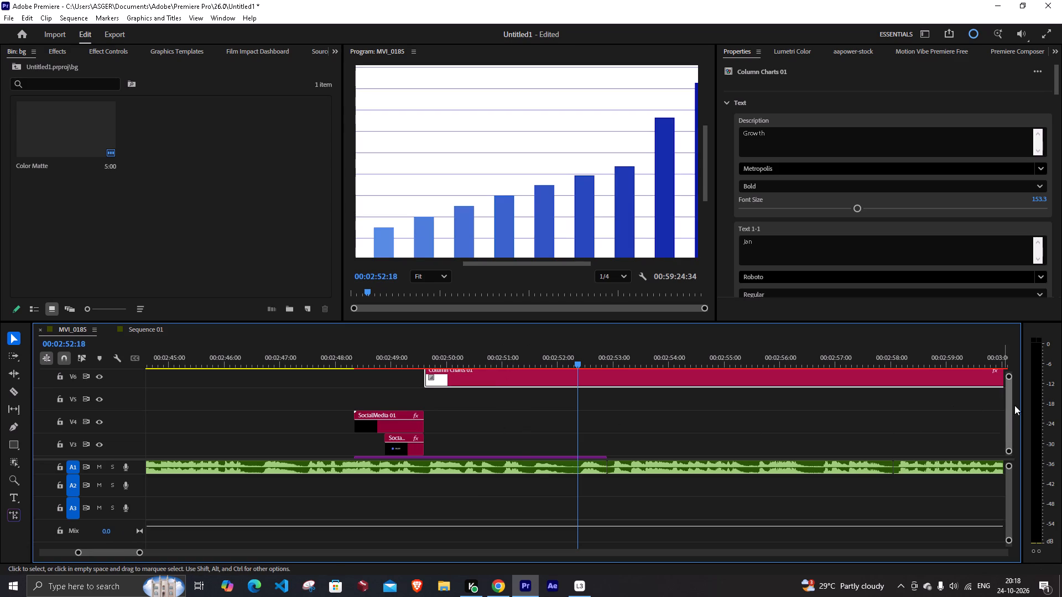
Reduce the heights of tracks V4 and V3 so the stack down to the Color Matte on V2 fits in view.
{"action": "left_click", "coordinate": [1008, 409]}
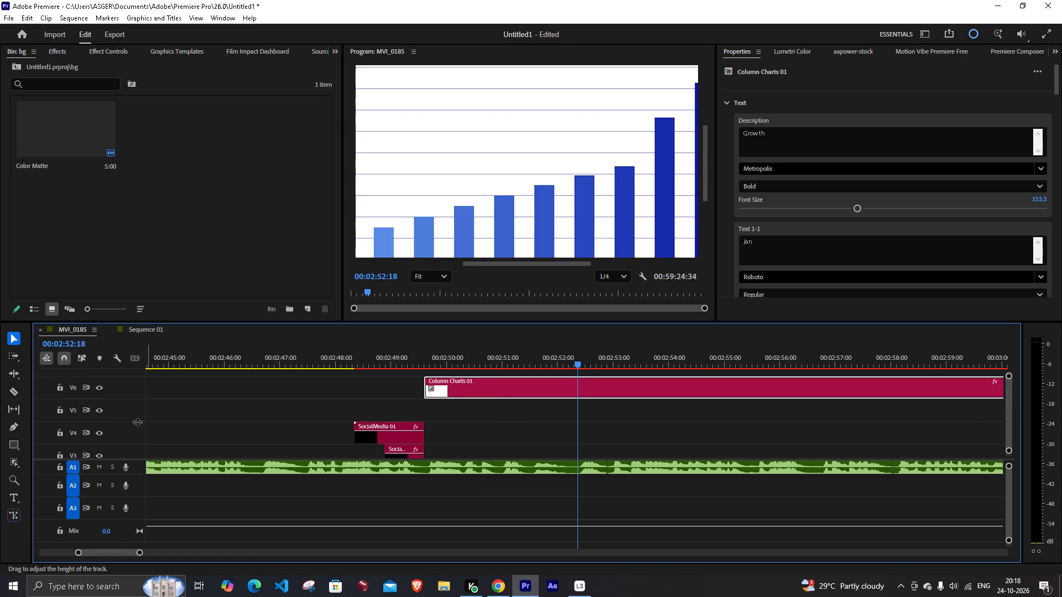
{"action": "left_click", "coordinate": [137, 422]}
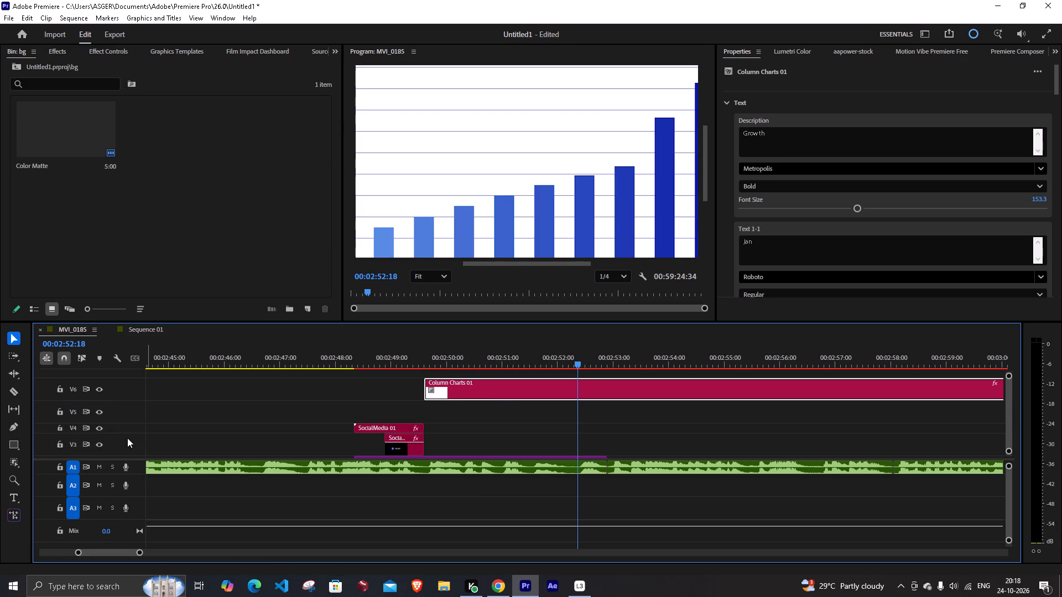
{"action": "left_click", "coordinate": [131, 436]}
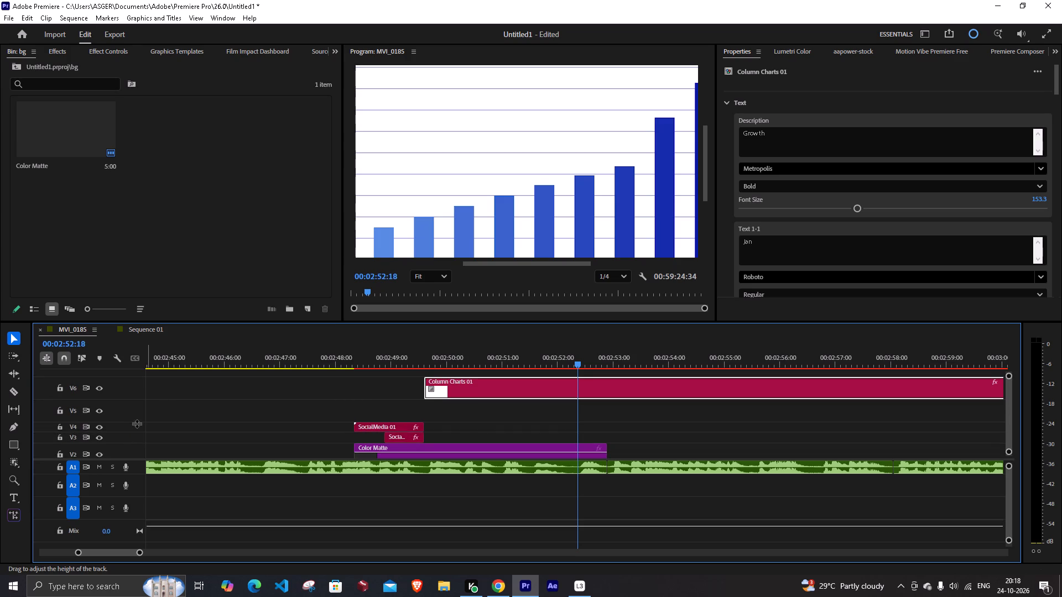
{"action": "left_click", "coordinate": [137, 423]}
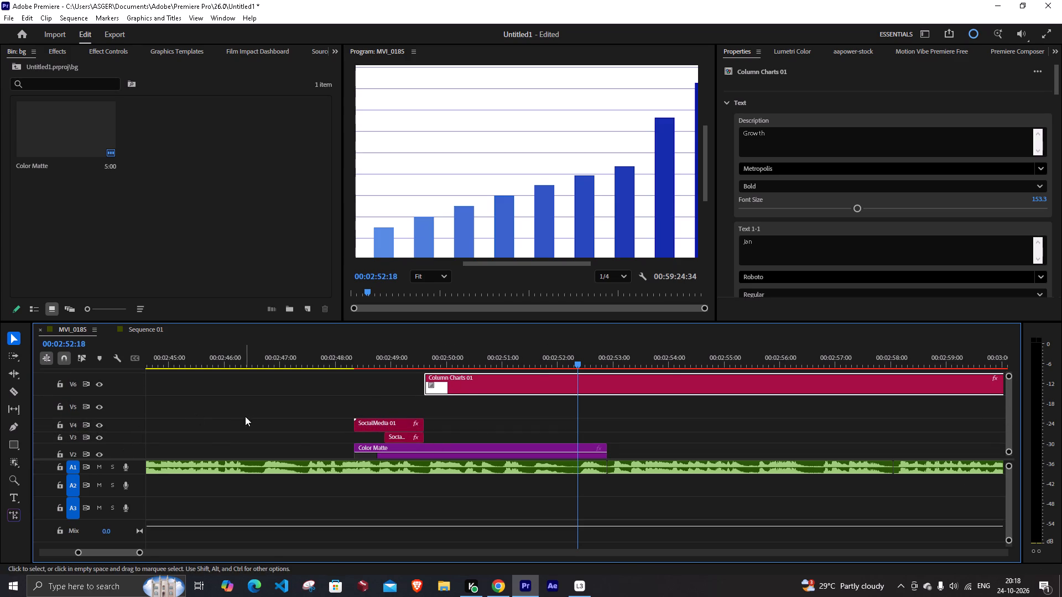
Move the Column Charts 01 clip down to V3, directly after the SocialMedia clip, and preview it from 00:02:49:31.
{"action": "left_click_drag", "start_coordinate": [478, 378], "coordinate": [479, 411]}
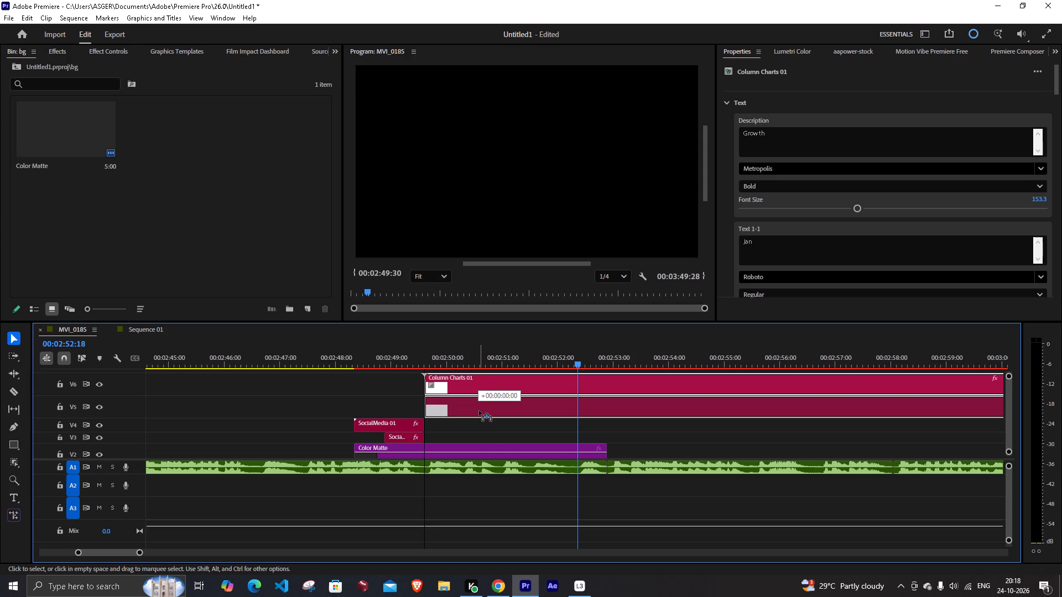
{"action": "left_click_drag", "start_coordinate": [479, 411], "coordinate": [480, 437]}
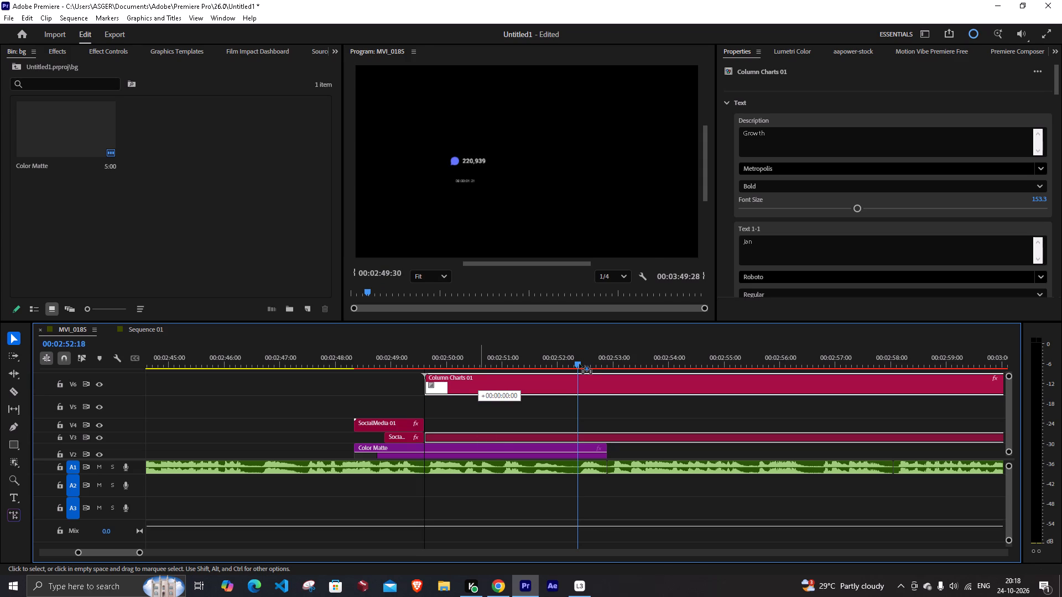
{"action": "left_click_drag", "start_coordinate": [582, 355], "coordinate": [452, 387]}
{"action": "left_click_drag", "start_coordinate": [464, 357], "coordinate": [430, 374]}
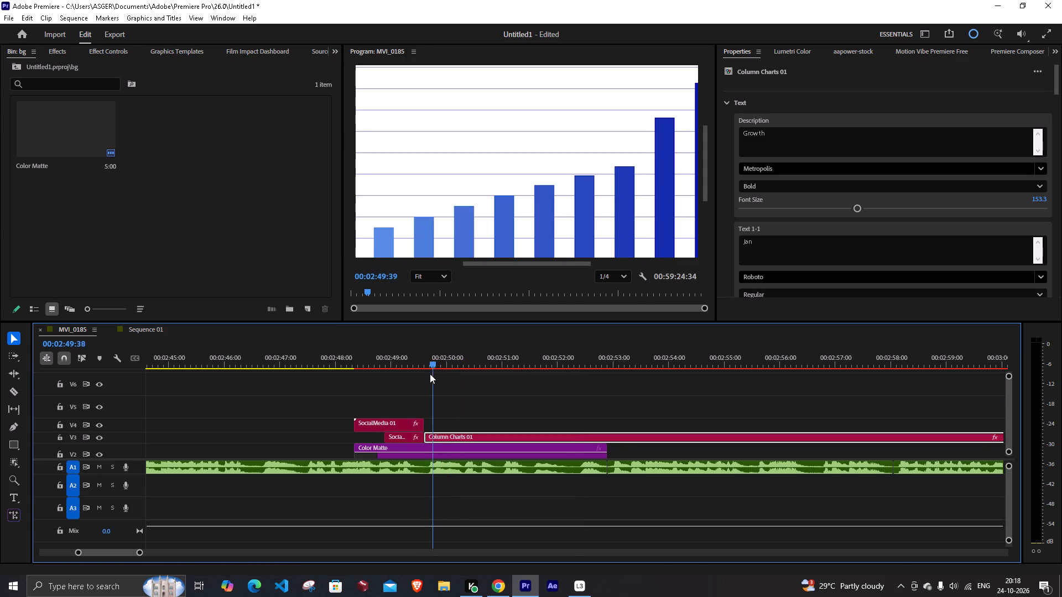
{"action": "left_click_drag", "start_coordinate": [430, 374], "coordinate": [427, 375]}
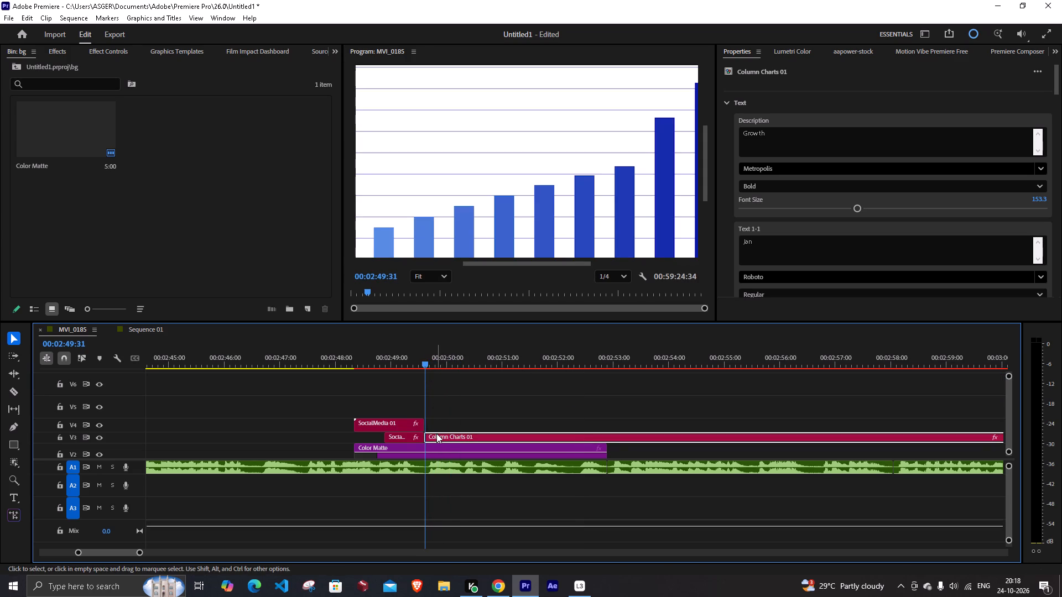
{"action": "key", "text": "space"}
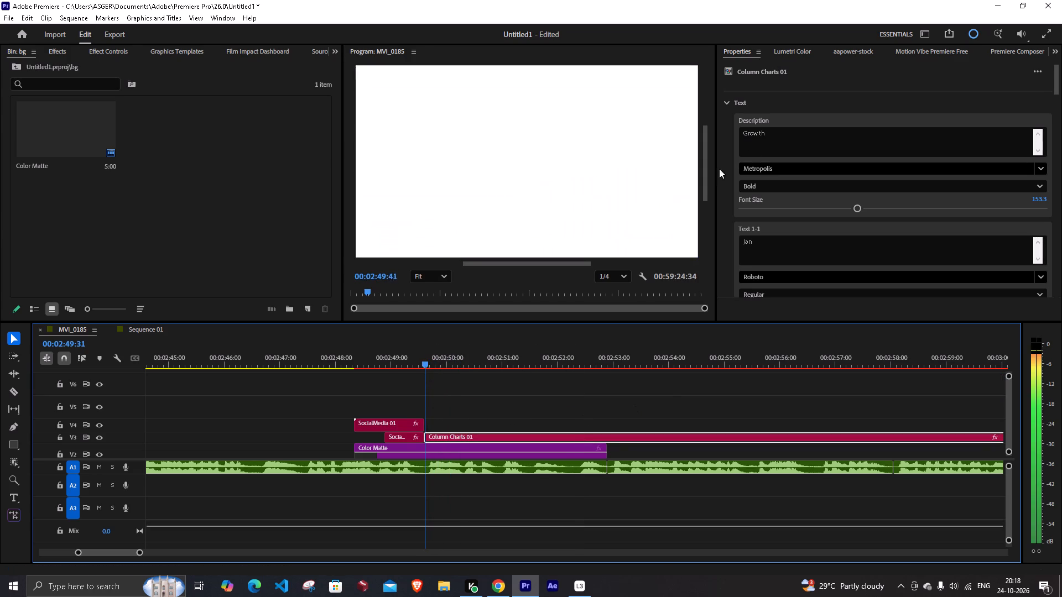
{"action": "key", "text": "space"}
Apply Fit in the Column Charts 01 clip's transform properties so the whole chart fits the frame.
{"action": "left_click", "coordinate": [728, 163]}
{"action": "scroll", "coordinate": [728, 163], "scroll_direction": "down", "scroll_amount": 12}
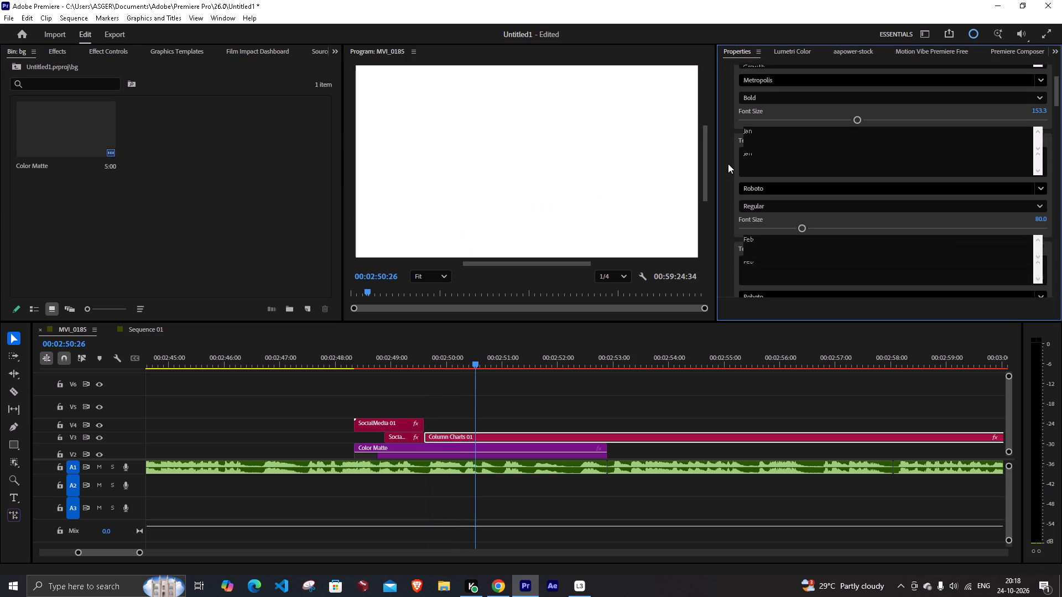
{"action": "scroll", "coordinate": [728, 164], "scroll_direction": "down", "scroll_amount": 20}
{"action": "scroll", "coordinate": [728, 164], "scroll_direction": "down", "scroll_amount": 16}
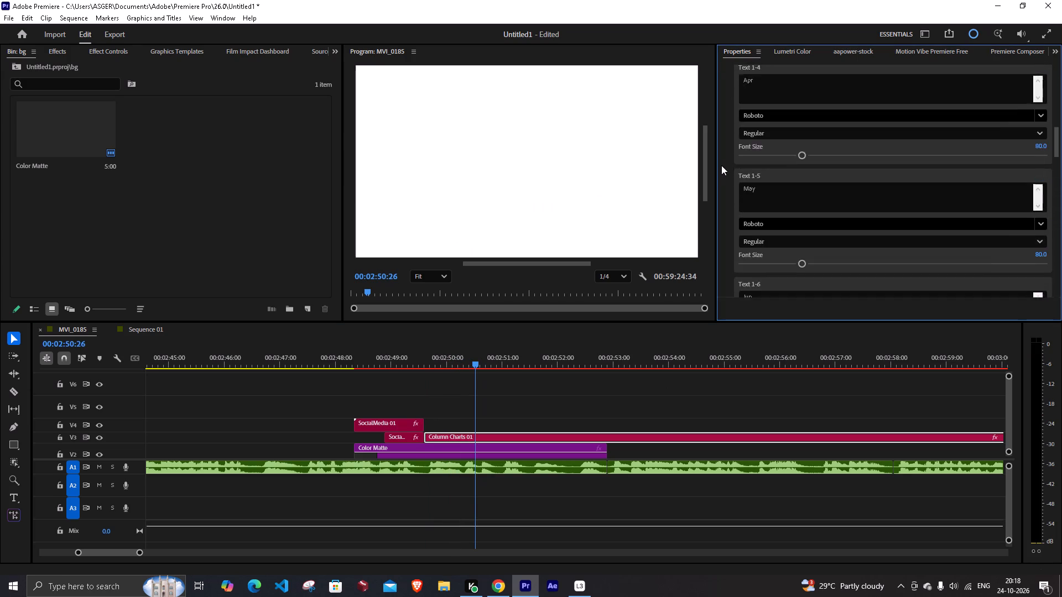
{"action": "scroll", "coordinate": [721, 165], "scroll_direction": "down", "scroll_amount": 20}
{"action": "scroll", "coordinate": [721, 165], "scroll_direction": "down", "scroll_amount": 16}
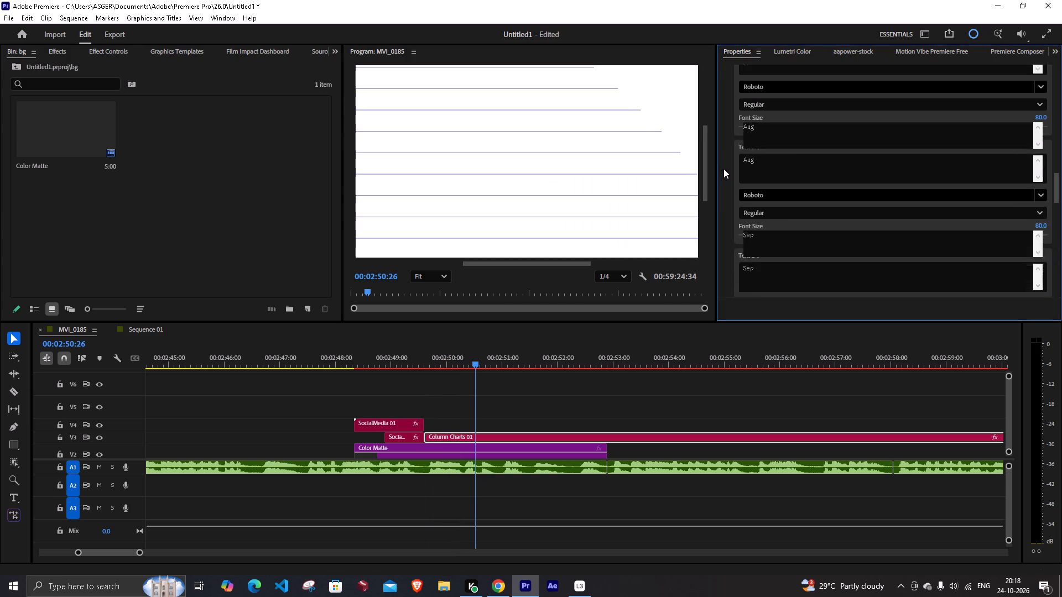
{"action": "scroll", "coordinate": [723, 169], "scroll_direction": "down", "scroll_amount": 20}
{"action": "scroll", "coordinate": [723, 169], "scroll_direction": "down", "scroll_amount": 15}
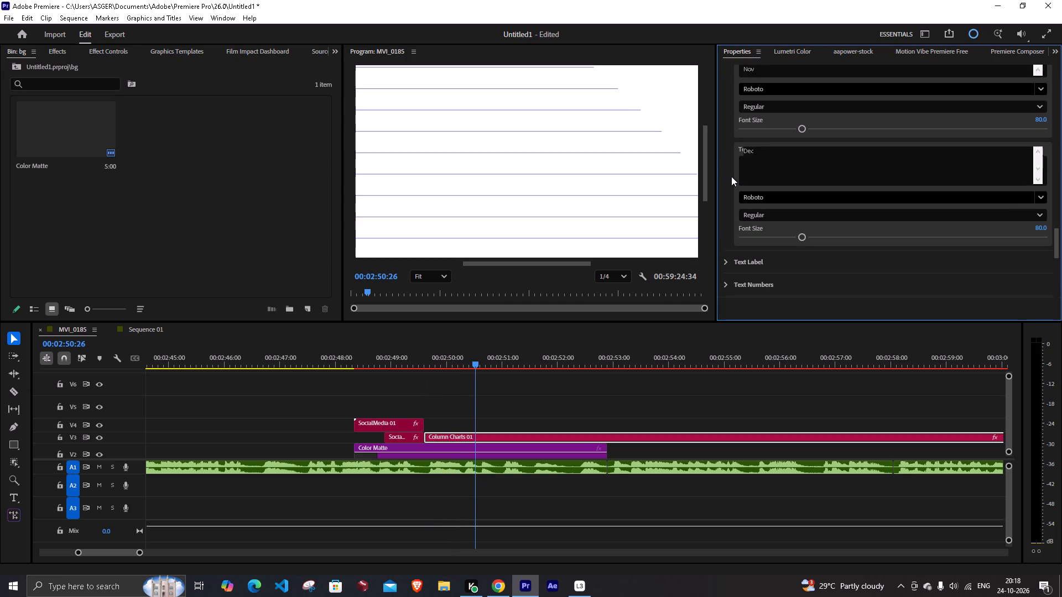
{"action": "scroll", "coordinate": [731, 176], "scroll_direction": "down", "scroll_amount": 17}
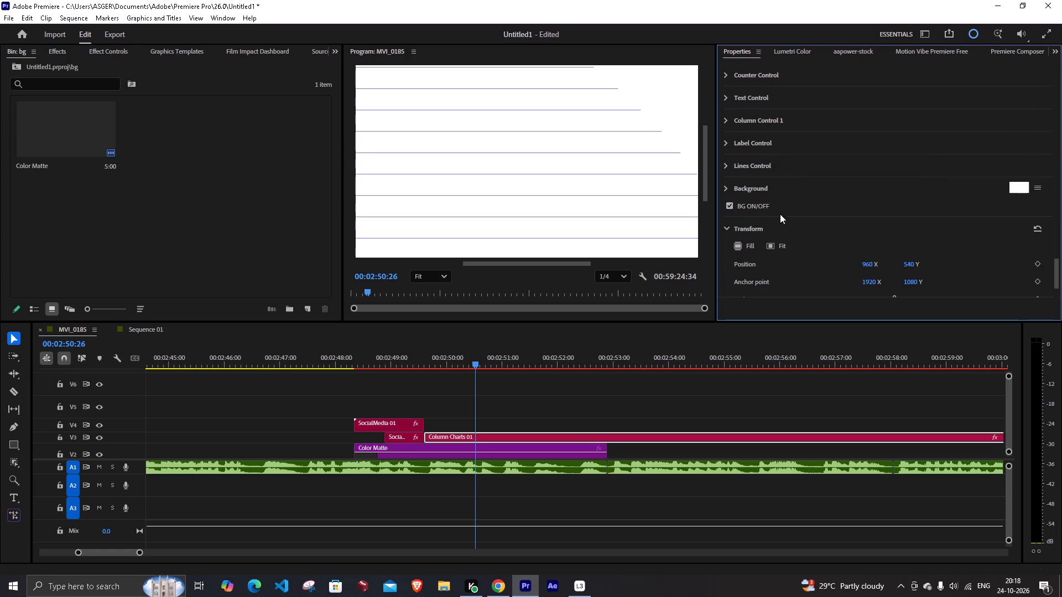
{"action": "left_click", "coordinate": [773, 247]}
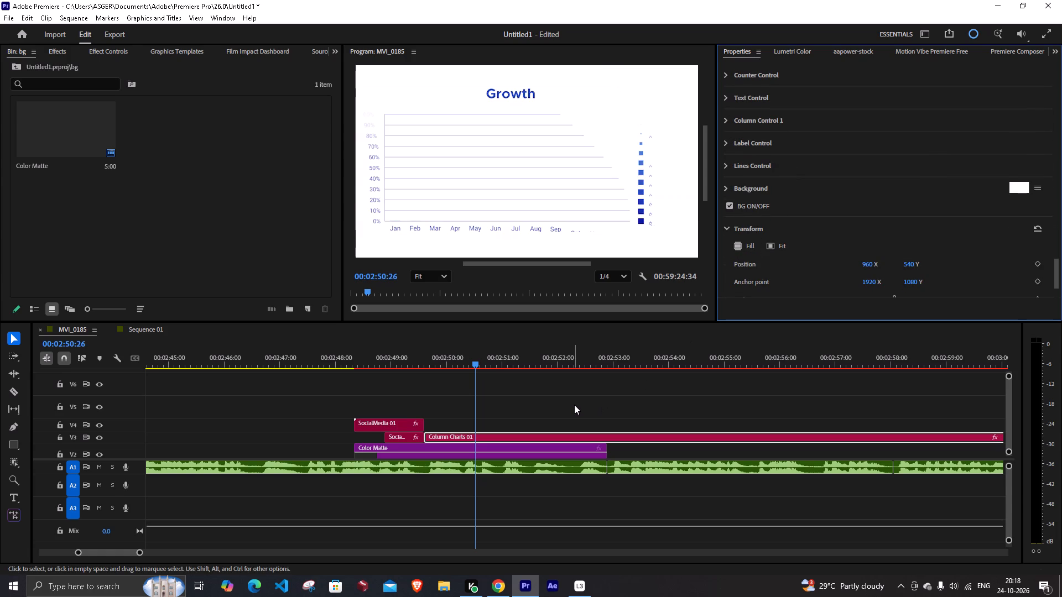
Trim the end of the Column Charts 01 clip on V3 to line up with the end of the Color Matte clip.
{"action": "key", "text": "space"}
{"action": "left_click_drag", "start_coordinate": [475, 362], "coordinate": [608, 400]}
{"action": "key", "text": "c"}
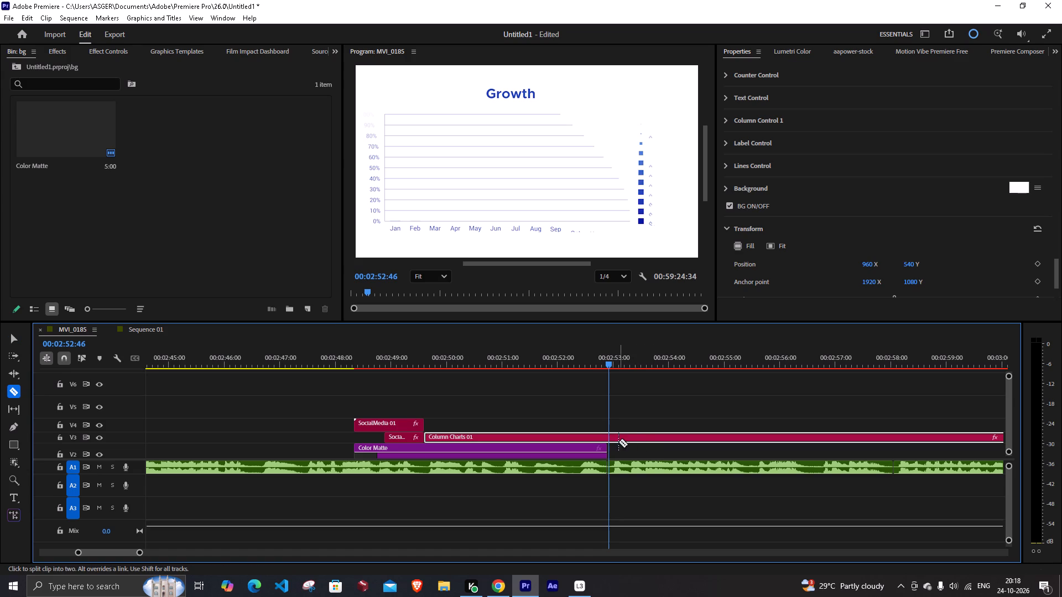
{"action": "left_click_drag", "start_coordinate": [610, 360], "coordinate": [582, 365]}
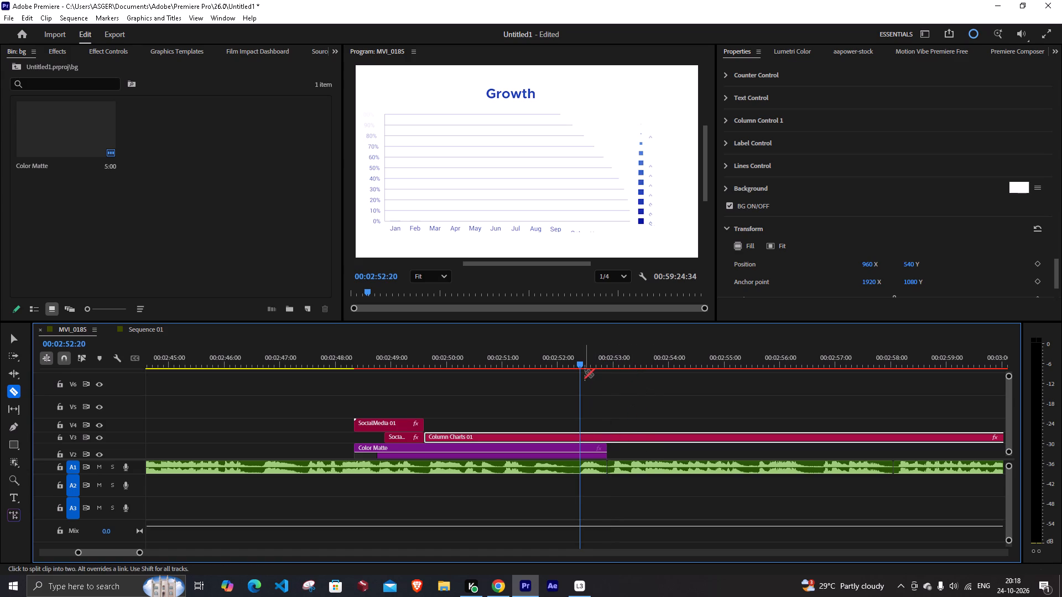
{"action": "key", "text": "v"}
{"action": "left_click_drag", "start_coordinate": [139, 551], "coordinate": [160, 553]}
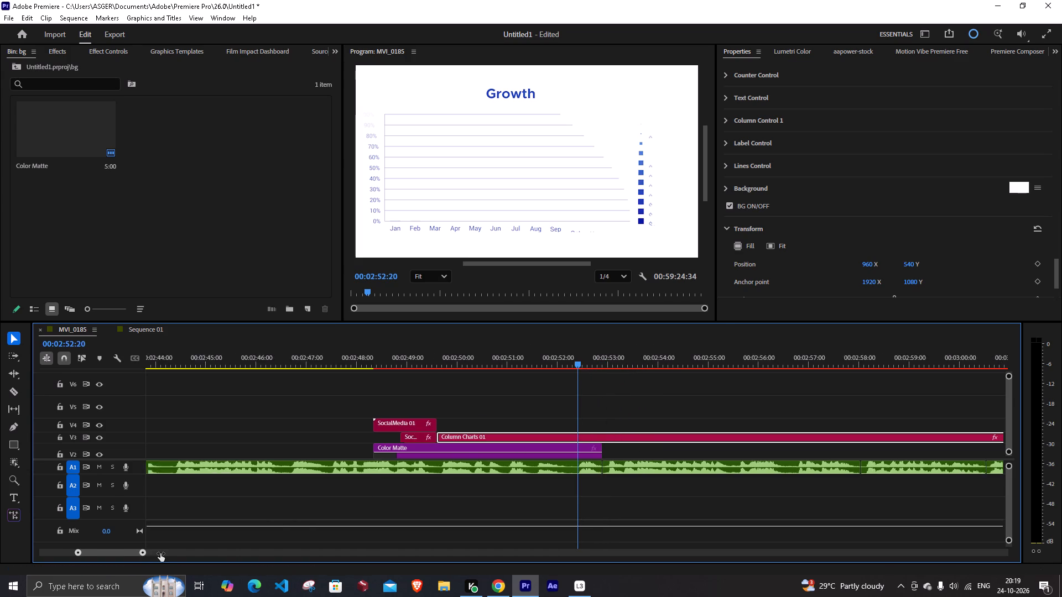
{"action": "left_click_drag", "start_coordinate": [160, 553], "coordinate": [273, 548]}
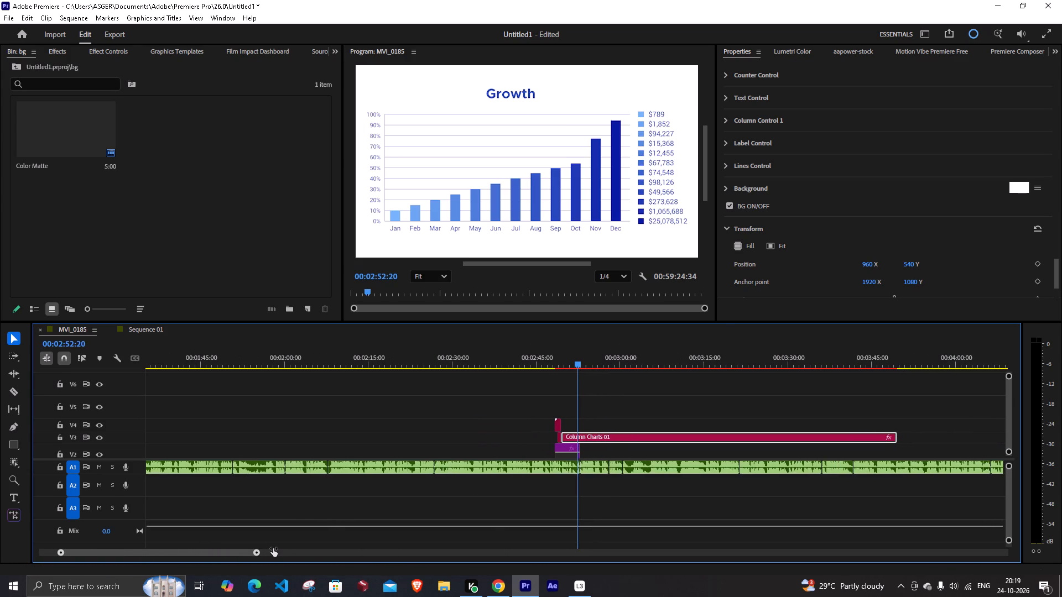
{"action": "left_click_drag", "start_coordinate": [273, 548], "coordinate": [273, 548]}
{"action": "left_click_drag", "start_coordinate": [897, 434], "coordinate": [707, 429]}
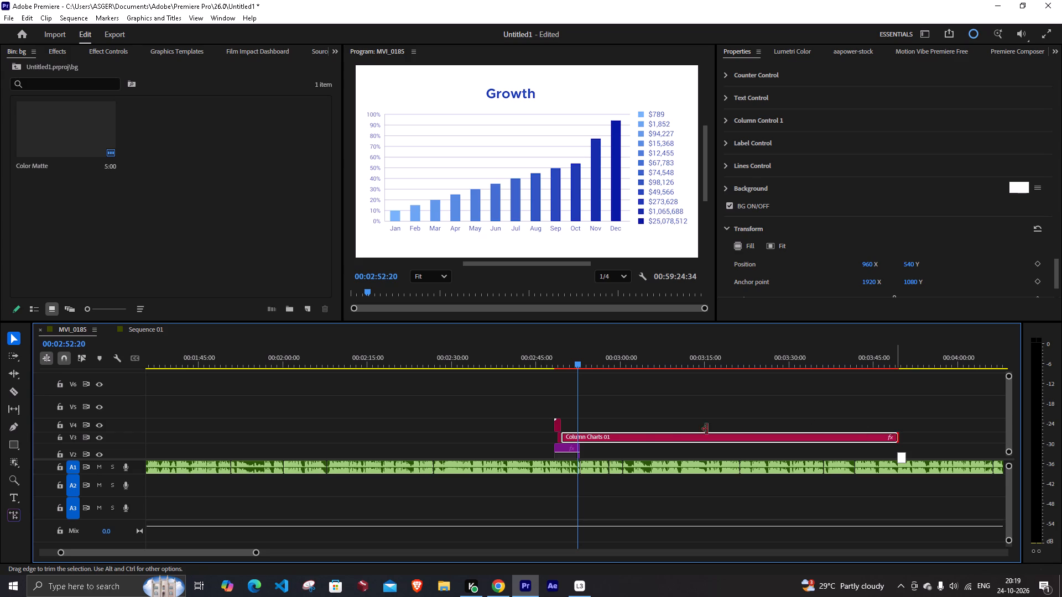
{"action": "left_click_drag", "start_coordinate": [707, 429], "coordinate": [581, 440]}
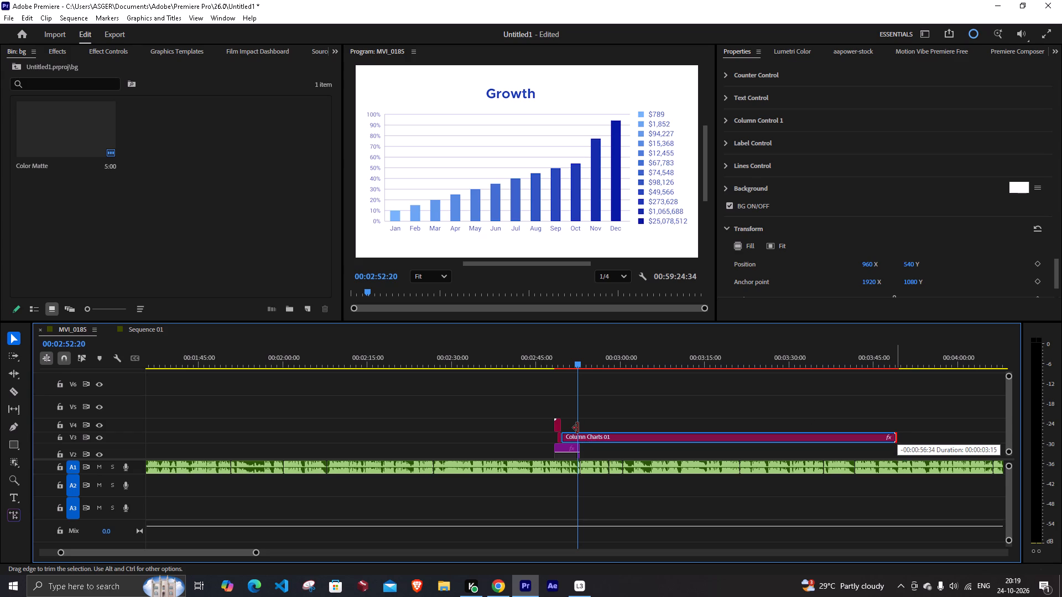
{"action": "left_click", "coordinate": [607, 421]}
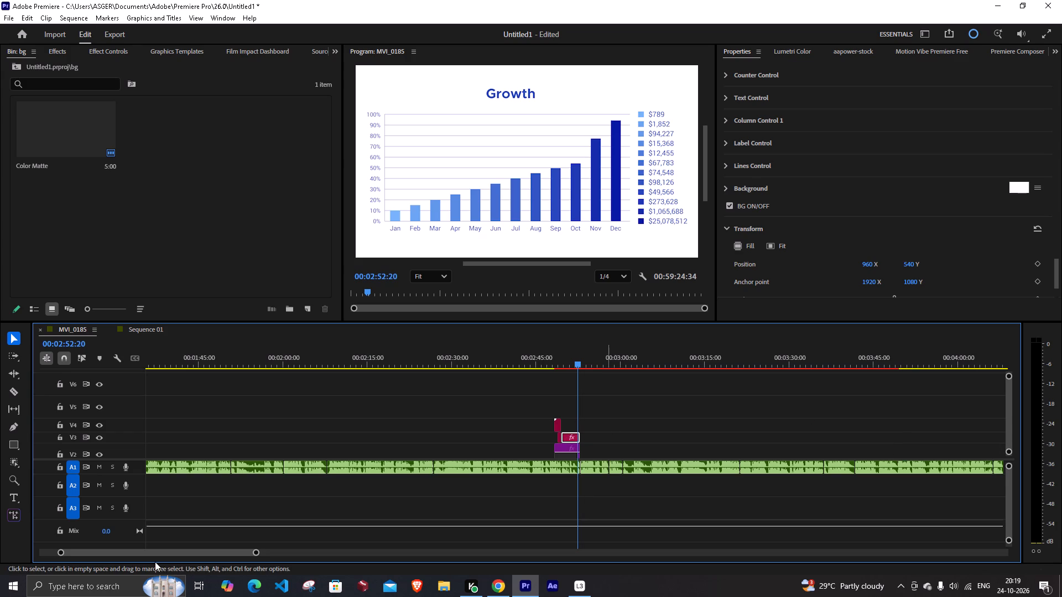
Play back the SocialMedia counters and the trimmed Column Charts 01 clip to check the transition and chart animation.
{"action": "left_click_drag", "start_coordinate": [254, 553], "coordinate": [127, 549]}
{"action": "left_click_drag", "start_coordinate": [591, 355], "coordinate": [373, 373]}
{"action": "key", "text": "space"}
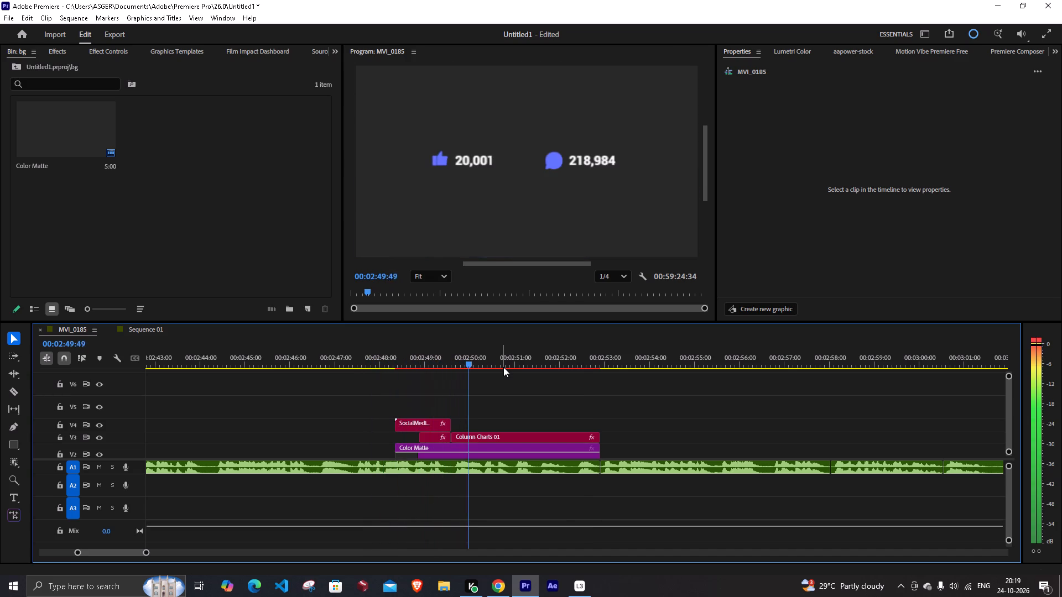
{"action": "key", "text": "space"}
{"action": "left_click_drag", "start_coordinate": [534, 349], "coordinate": [451, 394]}
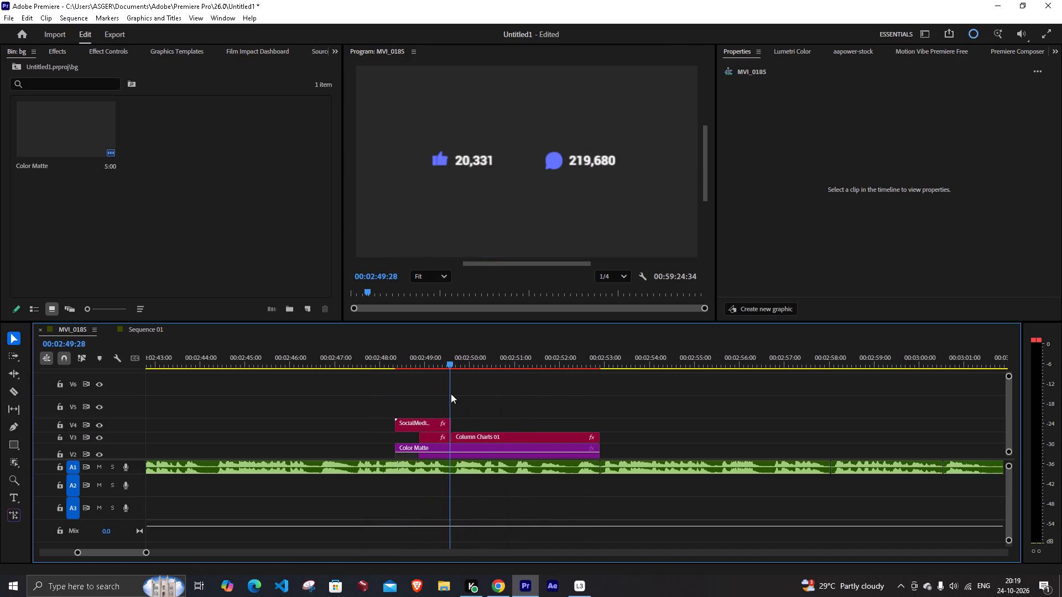
{"action": "left_click_drag", "start_coordinate": [451, 394], "coordinate": [454, 395]}
{"action": "left_click", "coordinate": [548, 395]}
{"action": "key", "text": "space"}
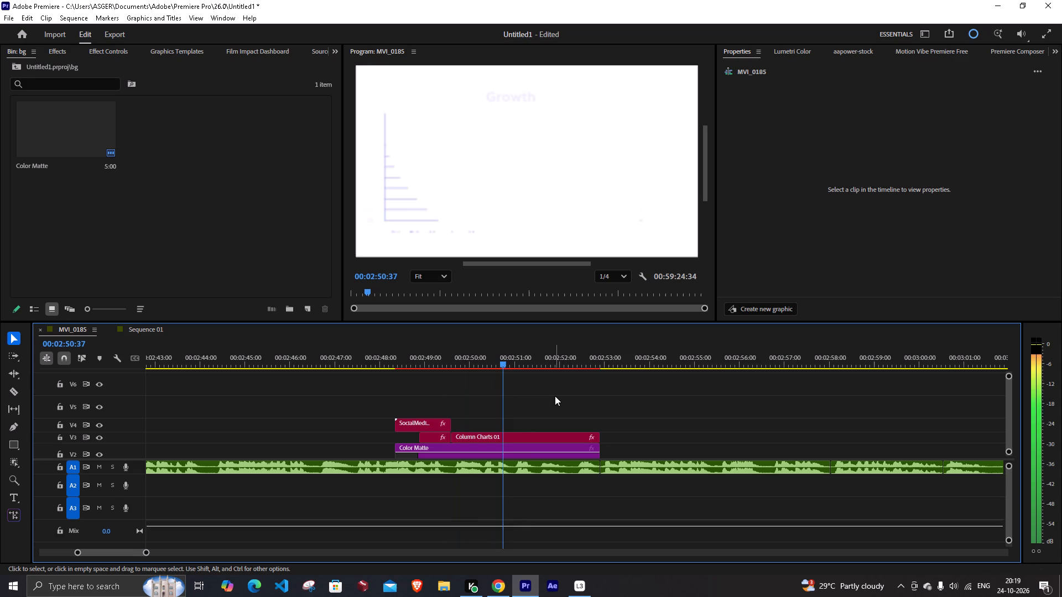
{"action": "key", "text": "space"}
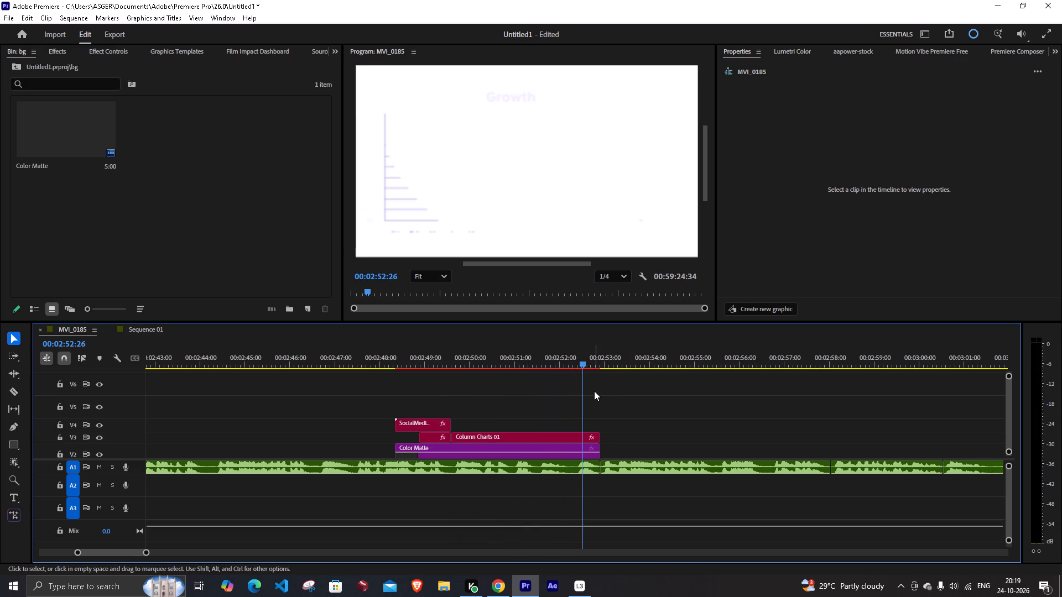
Save the project.
{"action": "key", "text": "ctrl+s"}
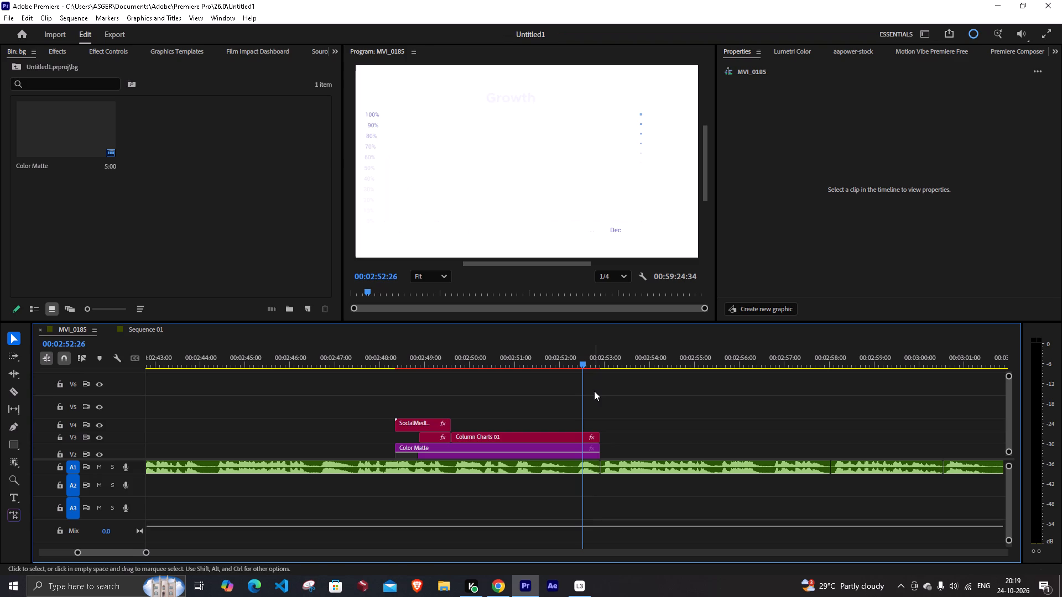
Replay the section from the start of the SocialMedia clips at 00:02:48:17 into the beginning of the growth chart.
{"action": "scroll", "coordinate": [594, 391], "scroll_direction": "up", "scroll_amount": 1}
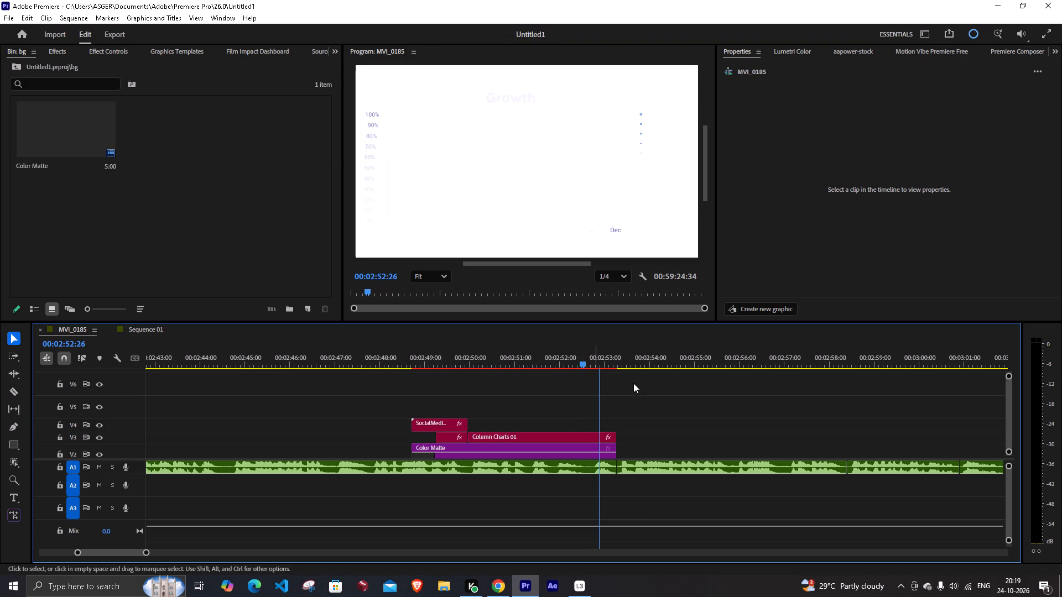
{"action": "left_click_drag", "start_coordinate": [587, 359], "coordinate": [413, 409]}
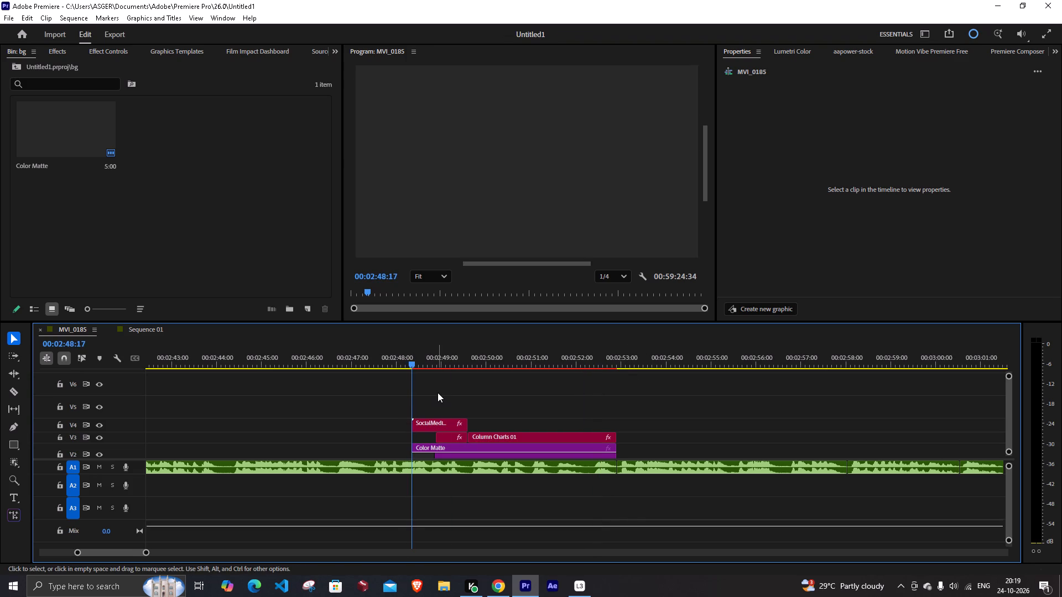
{"action": "key", "text": "space"}
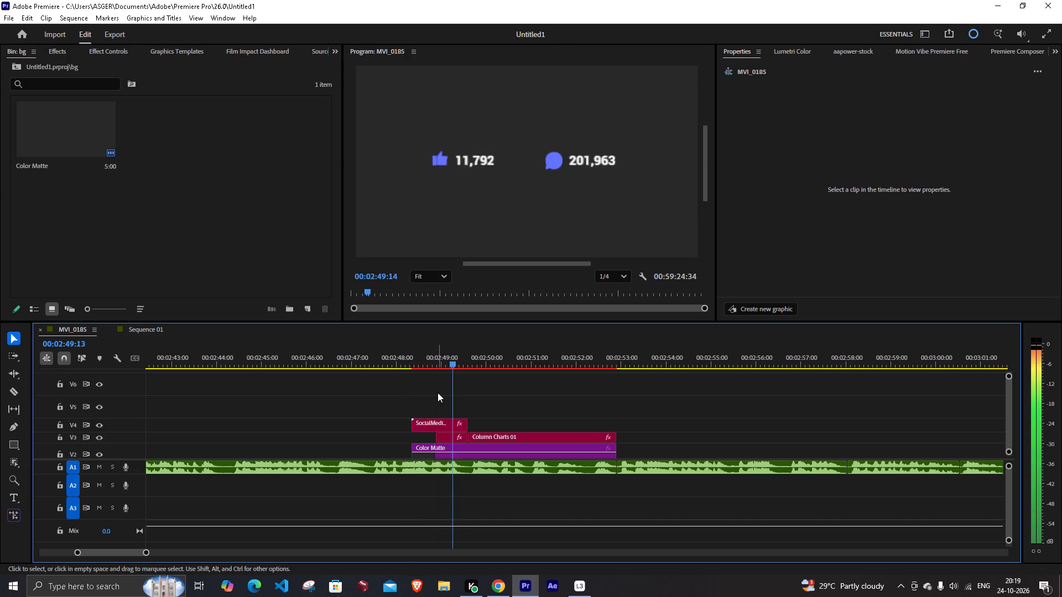
{"action": "key", "text": "space"}
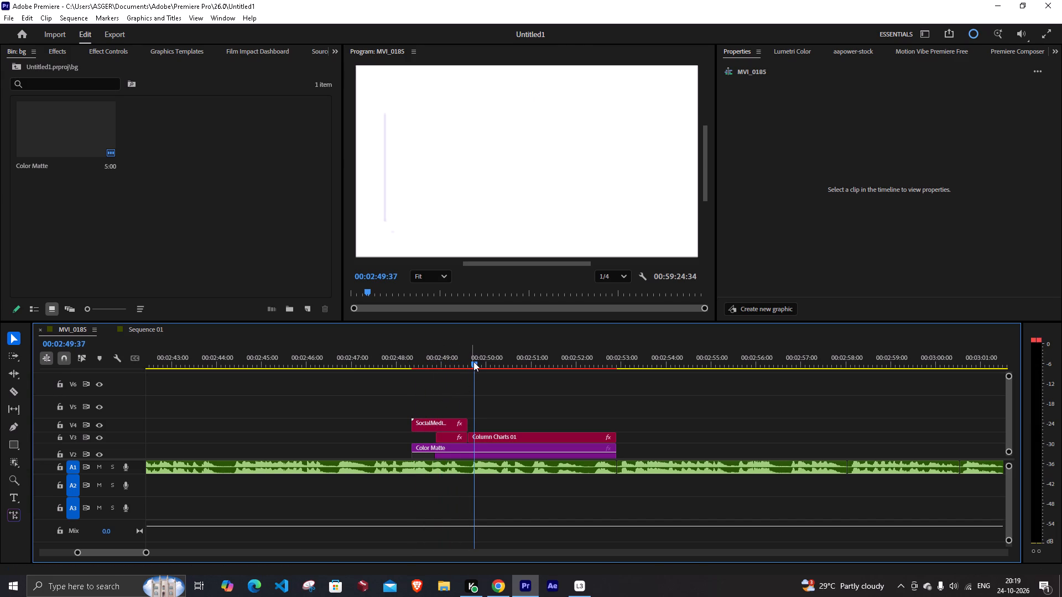
Play back from 00:02:48:48 in the SocialMedia counters through the end of the Growth column chart to check the sequence.
{"action": "left_click_drag", "start_coordinate": [472, 361], "coordinate": [438, 386]}
{"action": "left_click", "coordinate": [443, 428]}
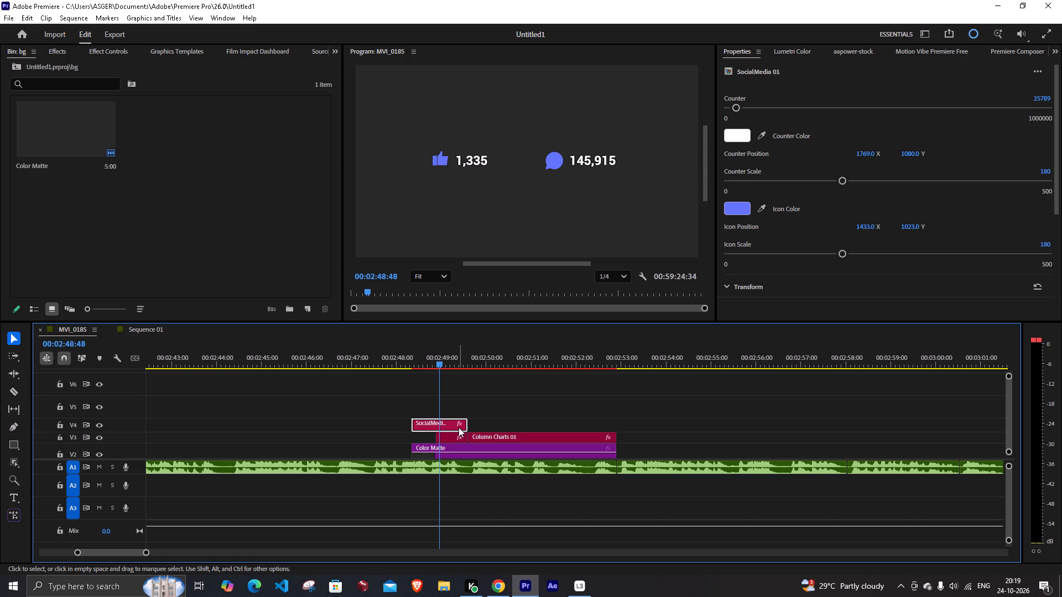
{"action": "key", "text": "space"}
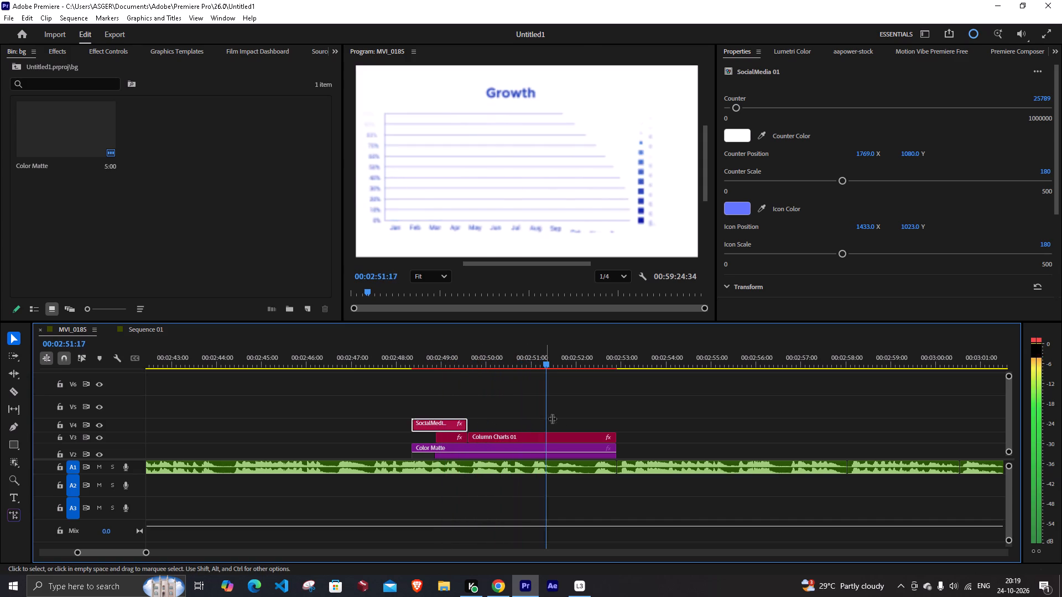
{"action": "key", "text": "space"}
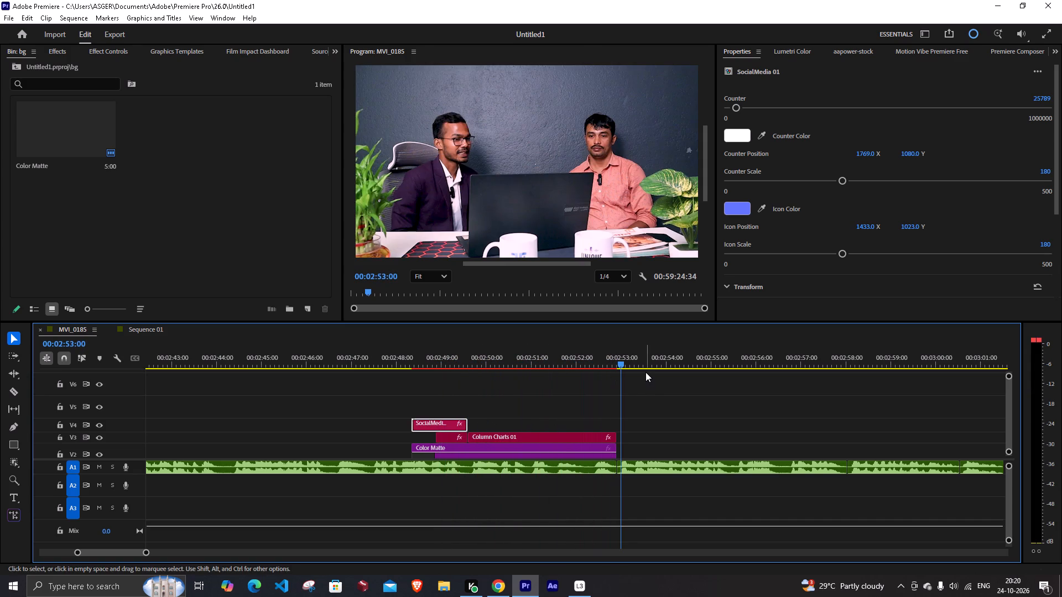
Place the playhead at the end of the Column Charts 01 clip, at 00:02:52:45, and select that clip on V3.
{"action": "left_click_drag", "start_coordinate": [629, 353], "coordinate": [617, 364]}
{"action": "left_click_drag", "start_coordinate": [588, 409], "coordinate": [633, 441]}
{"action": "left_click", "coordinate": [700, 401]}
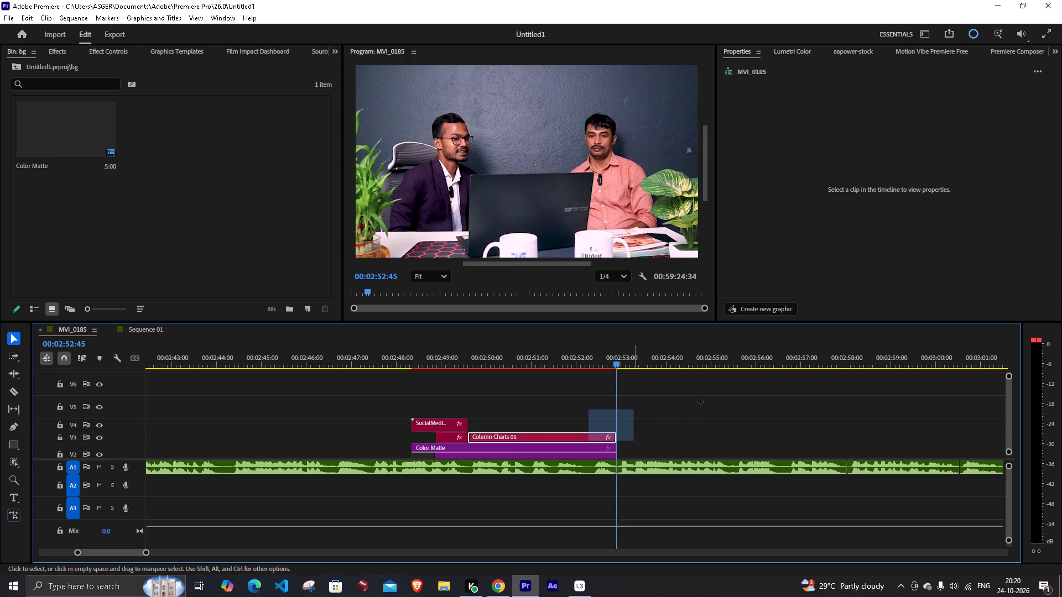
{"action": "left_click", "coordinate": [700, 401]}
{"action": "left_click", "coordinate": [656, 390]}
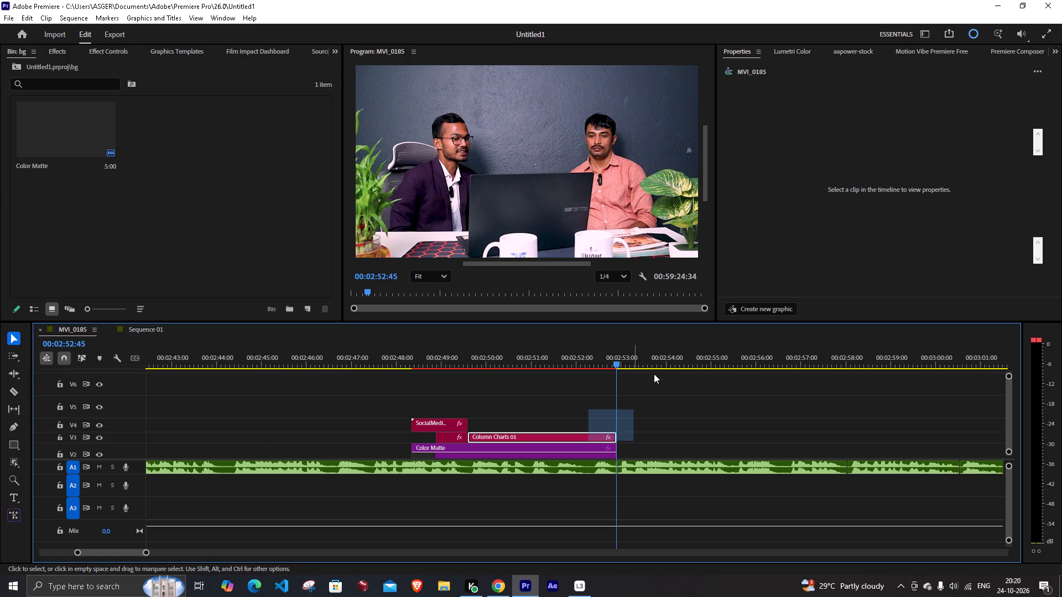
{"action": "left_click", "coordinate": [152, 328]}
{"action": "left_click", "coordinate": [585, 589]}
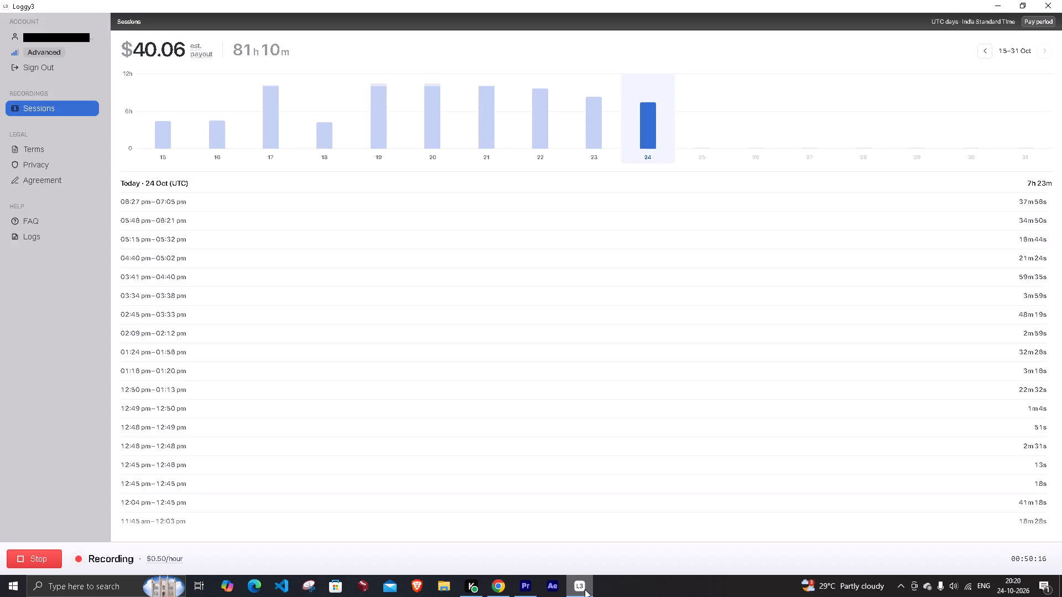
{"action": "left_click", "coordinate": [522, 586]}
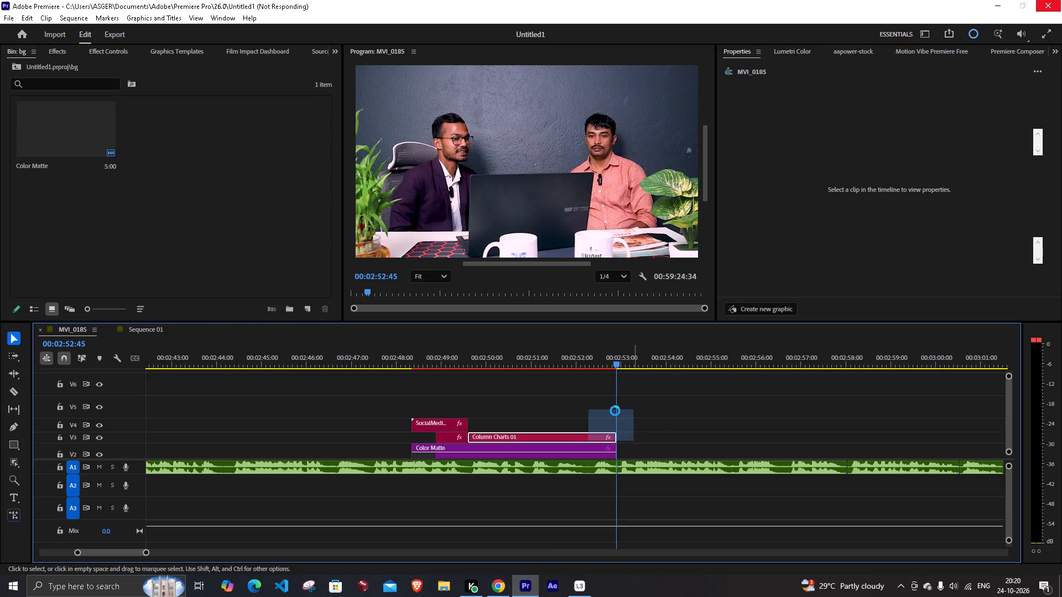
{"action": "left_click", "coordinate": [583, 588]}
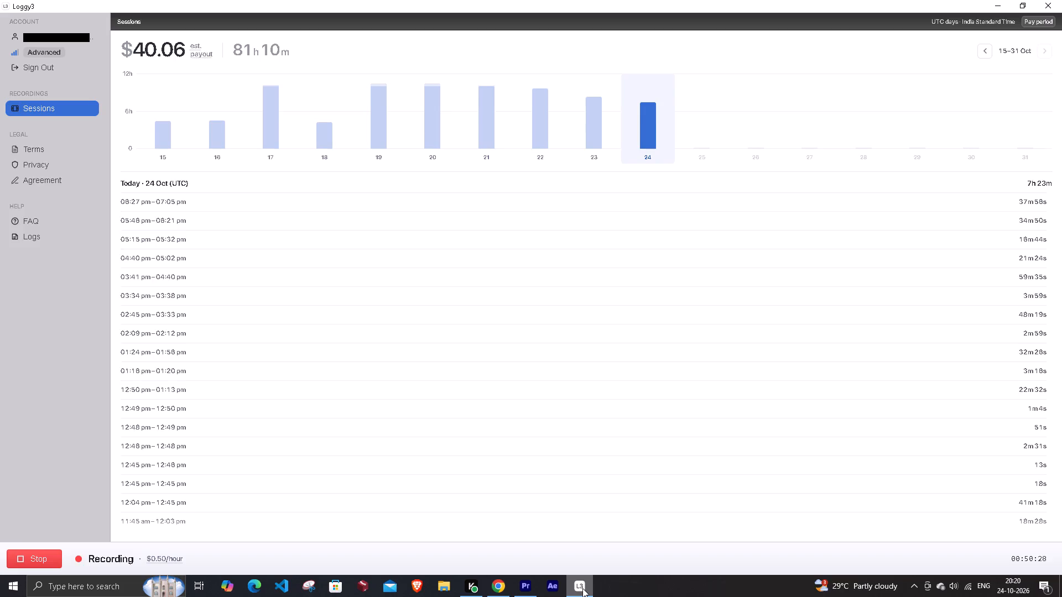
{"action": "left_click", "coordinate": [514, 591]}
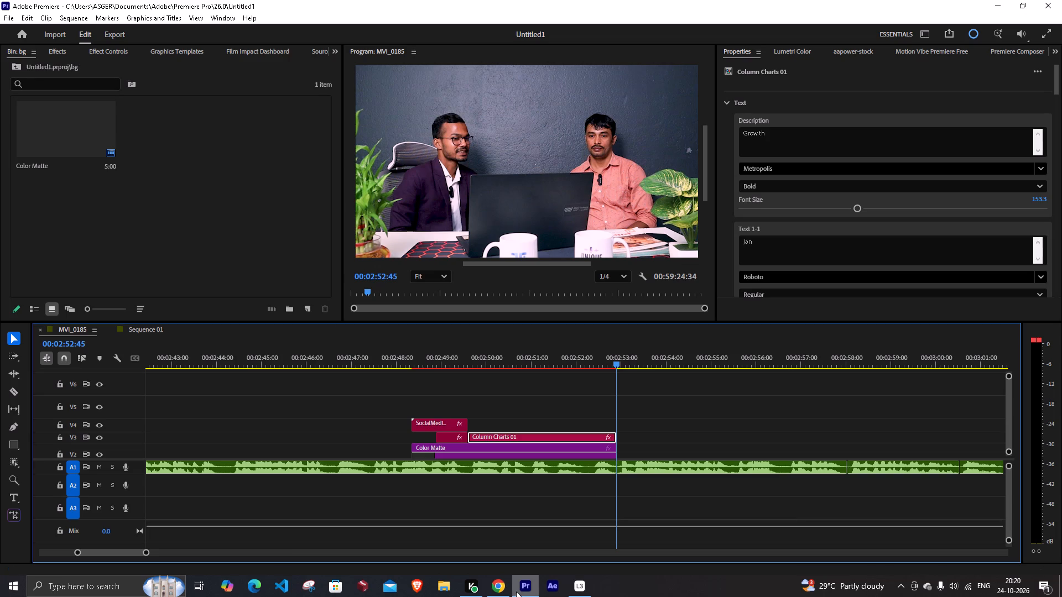
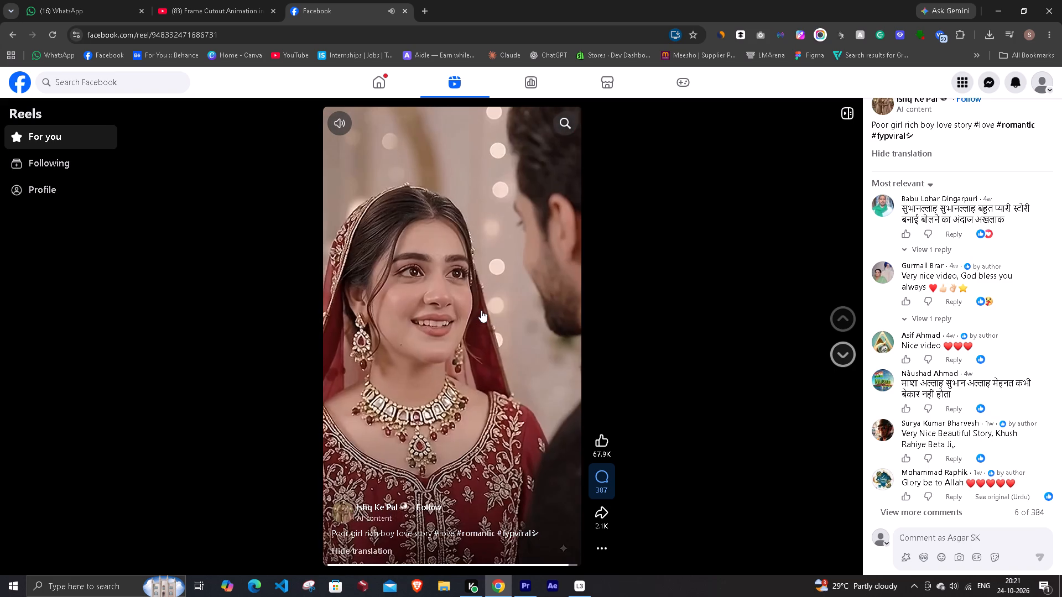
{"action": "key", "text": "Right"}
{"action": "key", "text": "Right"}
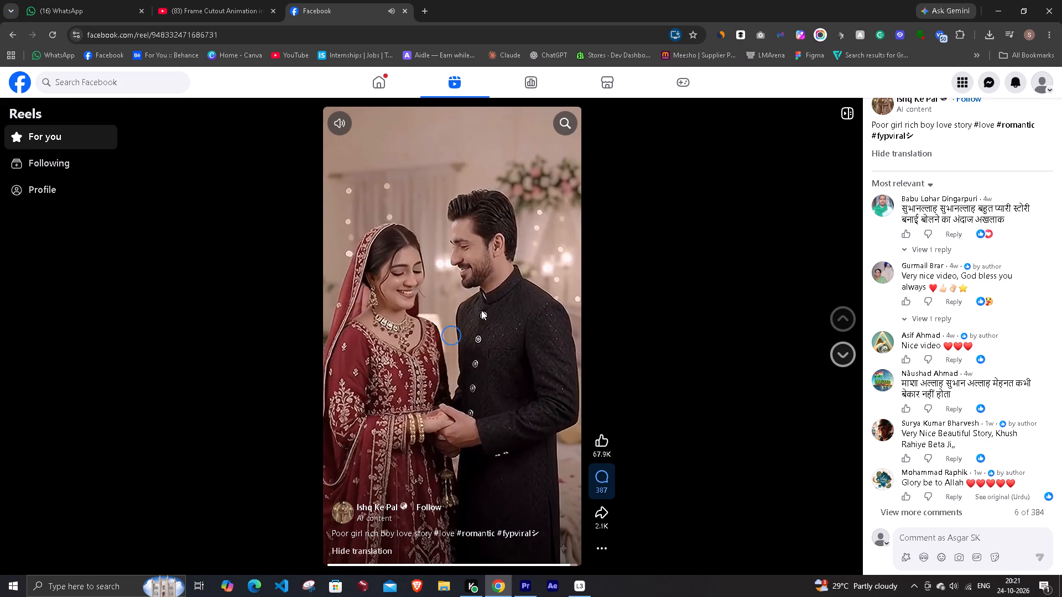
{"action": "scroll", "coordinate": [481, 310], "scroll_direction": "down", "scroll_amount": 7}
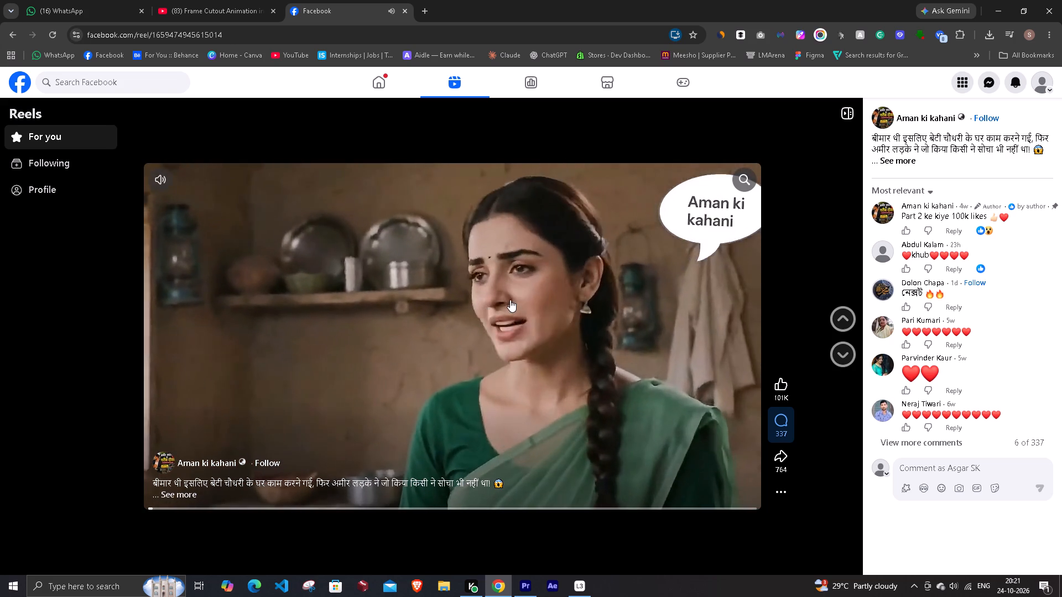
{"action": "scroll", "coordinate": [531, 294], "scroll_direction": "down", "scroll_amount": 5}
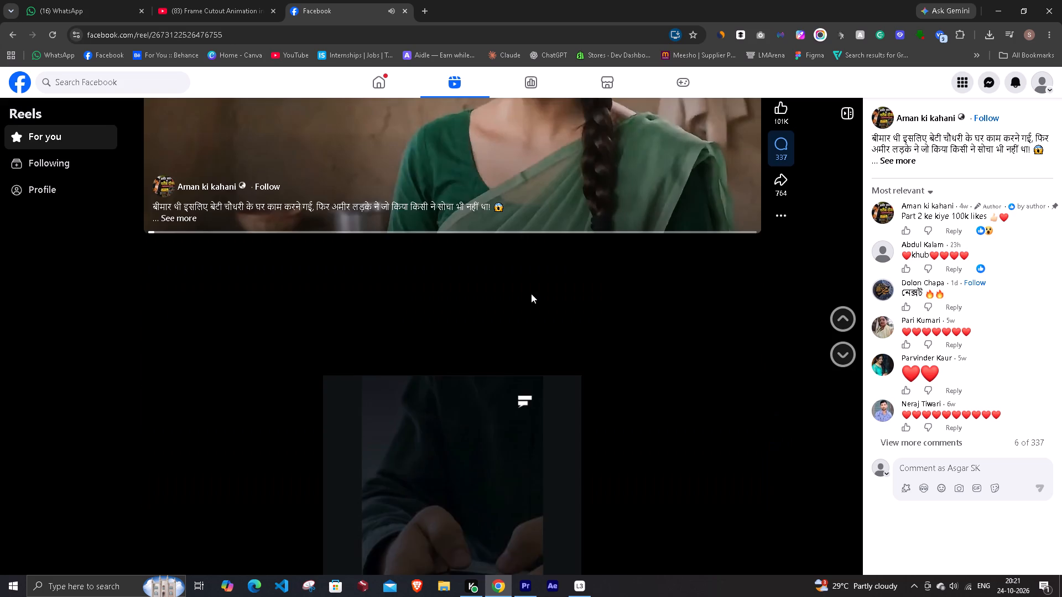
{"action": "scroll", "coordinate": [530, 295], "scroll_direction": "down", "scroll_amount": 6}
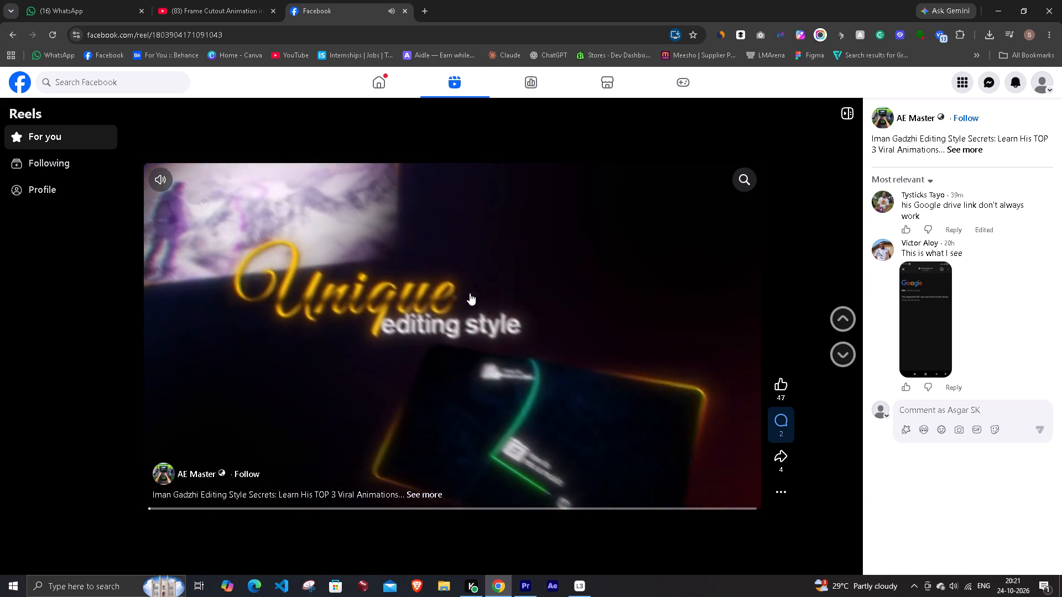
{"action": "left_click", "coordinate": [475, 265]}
Switch to Premiere and play back from 00:02:47:45 through the SocialMedia clips into the Column Charts 01 clip, stopping at 00:02:52:13.
{"action": "left_click", "coordinate": [518, 596]}
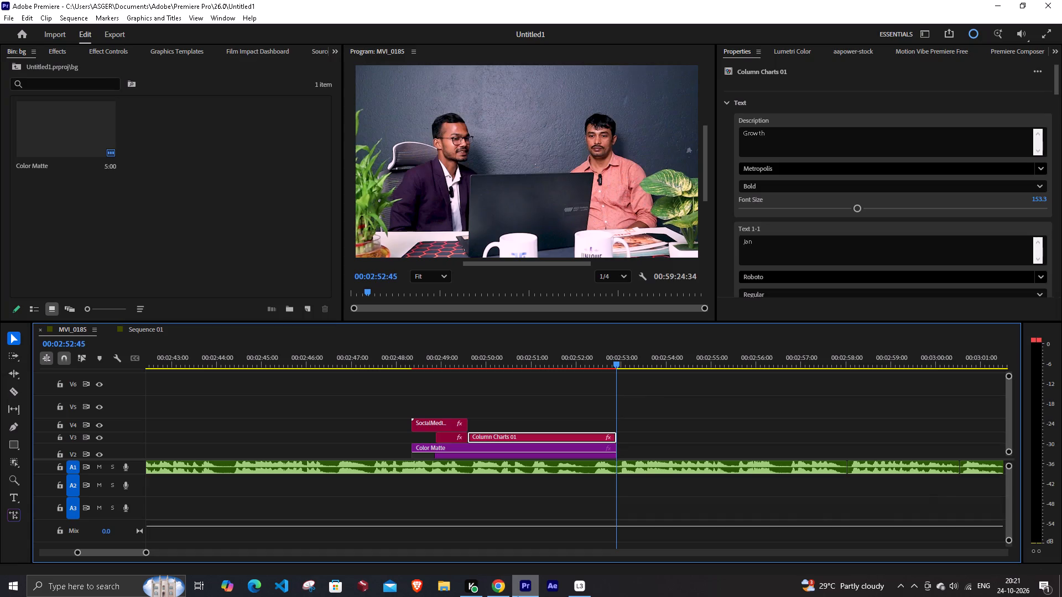
{"action": "left_click_drag", "start_coordinate": [637, 359], "coordinate": [393, 406]}
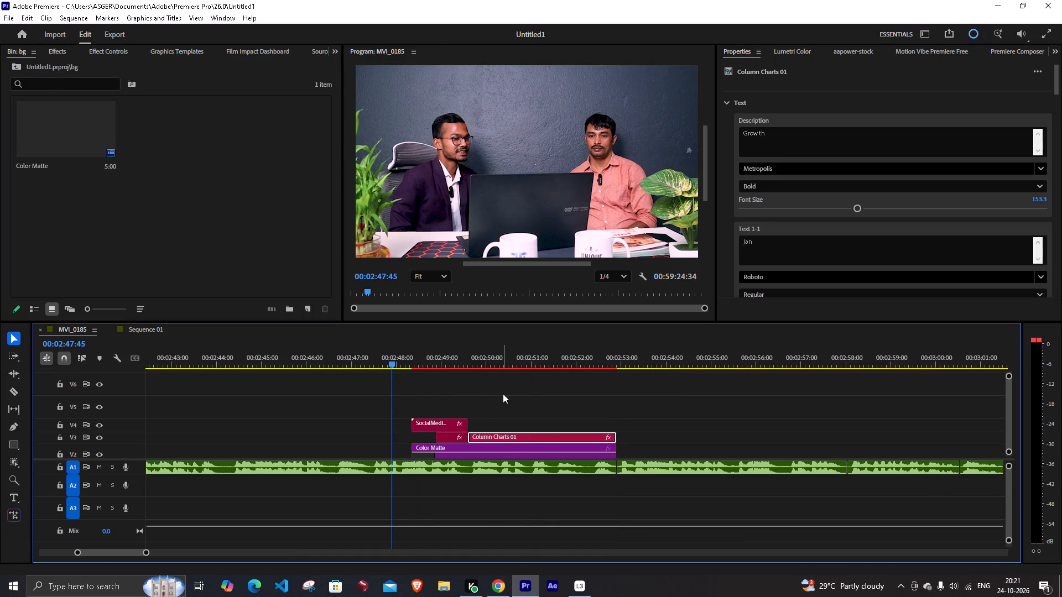
{"action": "left_click", "coordinate": [503, 394]}
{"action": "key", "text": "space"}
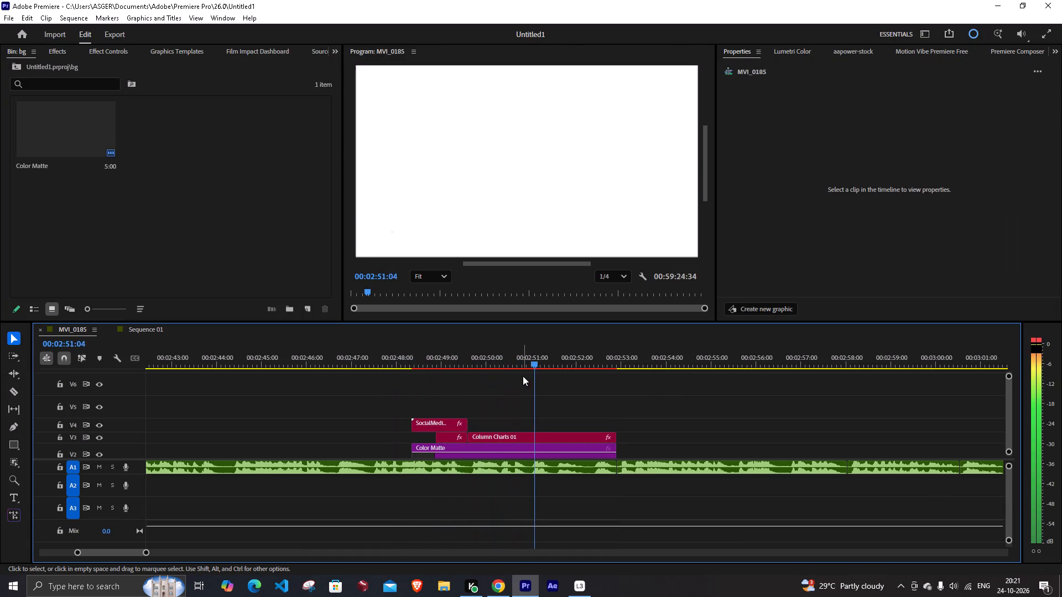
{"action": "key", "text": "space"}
{"action": "left_click", "coordinate": [577, 435]}
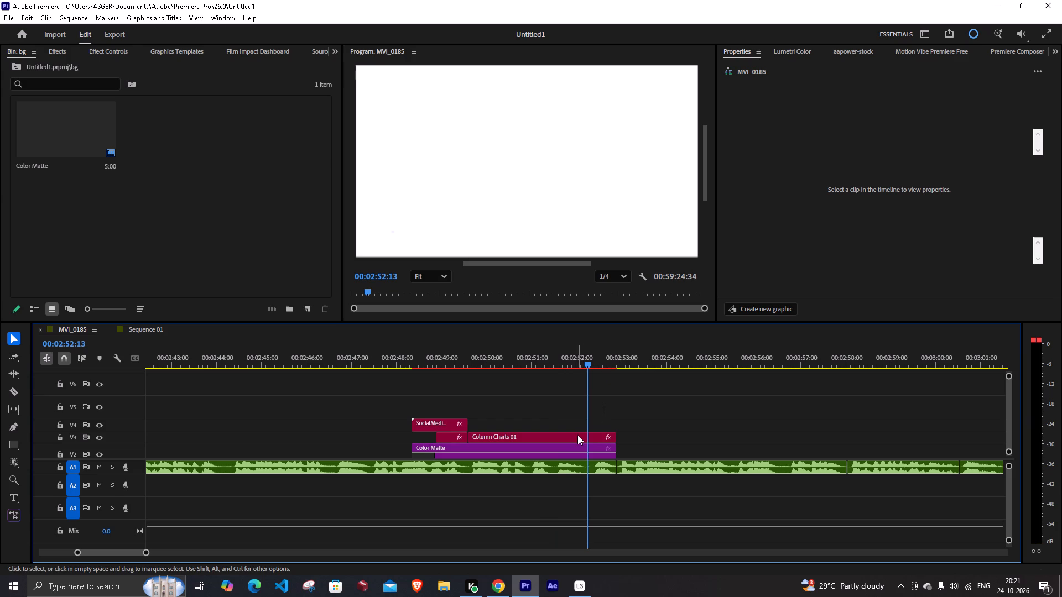
{"action": "left_click", "coordinate": [617, 278]}
{"action": "left_click", "coordinate": [634, 421]}
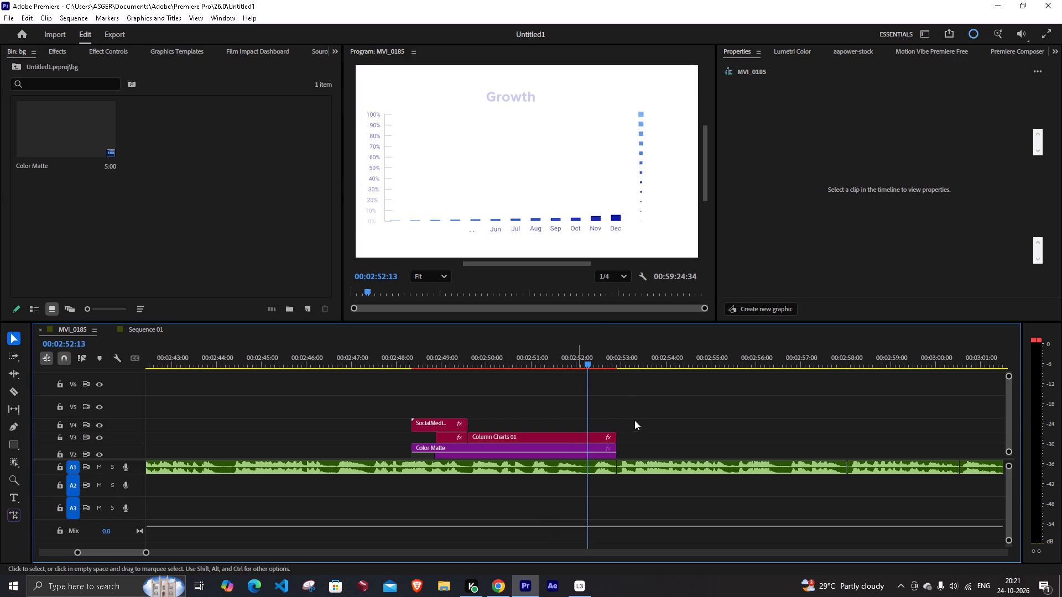
Set the Program Monitor's playback resolution to 1/4.
{"action": "left_click", "coordinate": [611, 273]}
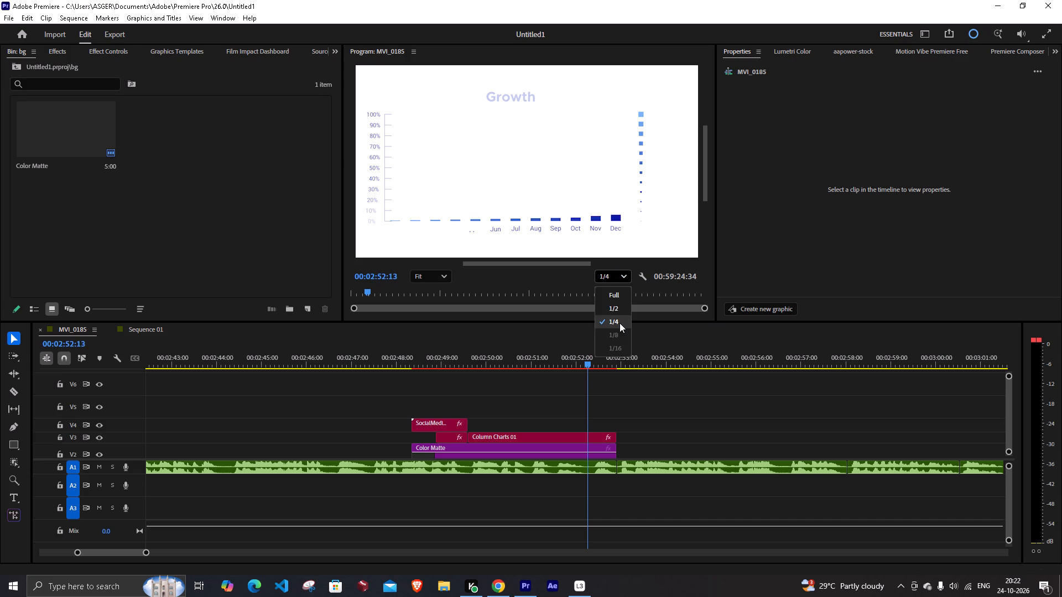
{"action": "left_click", "coordinate": [619, 323]}
Open Sequence 01 and try to delete its Column Charts 01 clip on V1.
{"action": "left_click", "coordinate": [137, 330]}
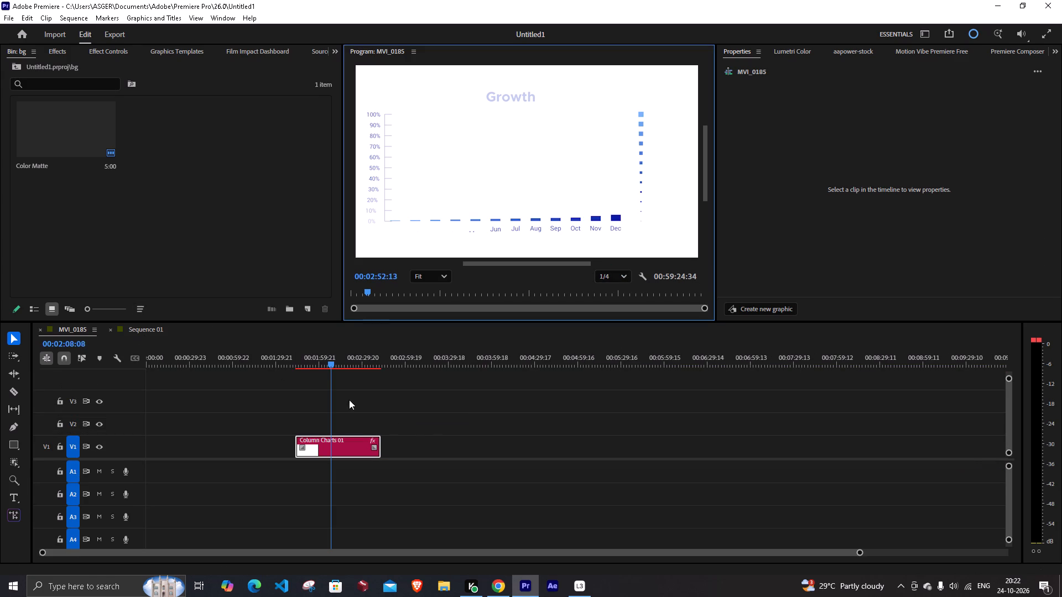
{"action": "left_click_drag", "start_coordinate": [428, 418], "coordinate": [288, 468]}
{"action": "key", "text": "BackSpace"}
{"action": "left_click", "coordinate": [383, 423]}
{"action": "left_click", "coordinate": [76, 327]}
{"action": "left_click", "coordinate": [158, 332]}
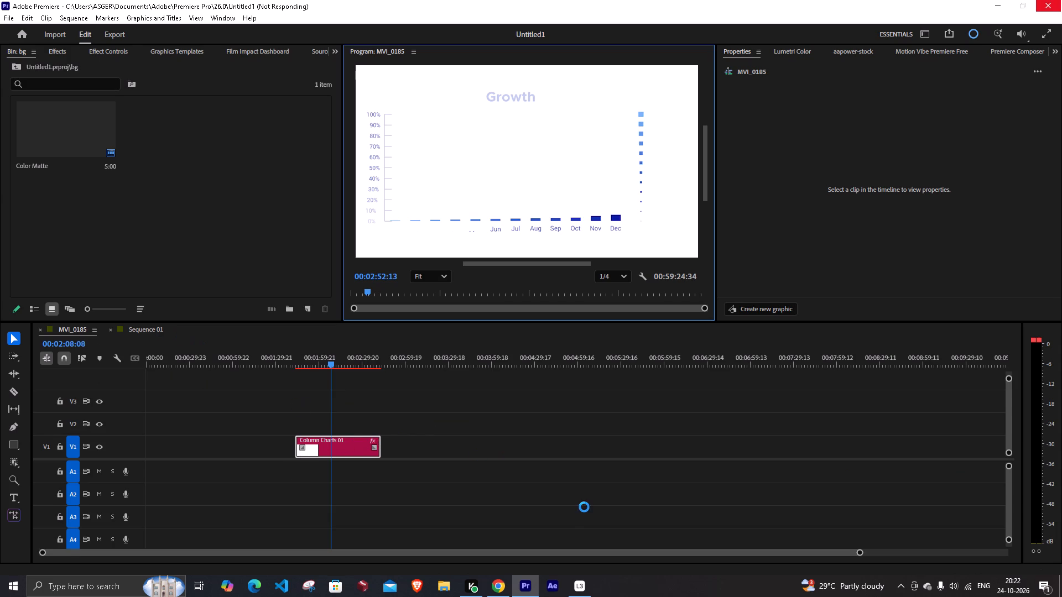
Switch to the Loggy3 recorder window showing the recording sessions.
{"action": "left_click", "coordinate": [576, 596]}
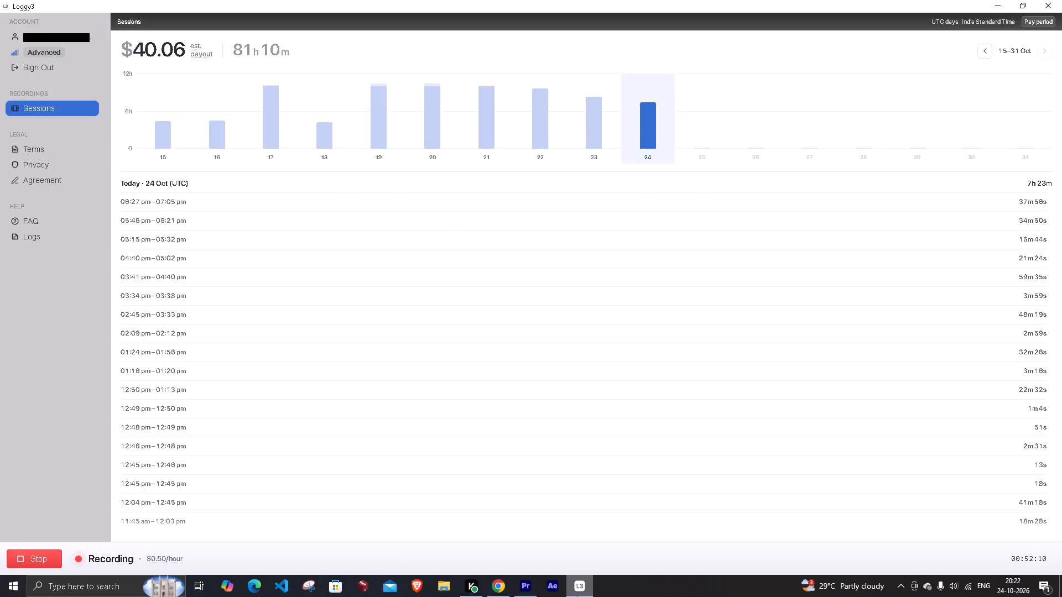
Switch back to the Untitled1 project in Adobe Premiere Pro.
{"action": "left_click", "coordinate": [529, 588]}
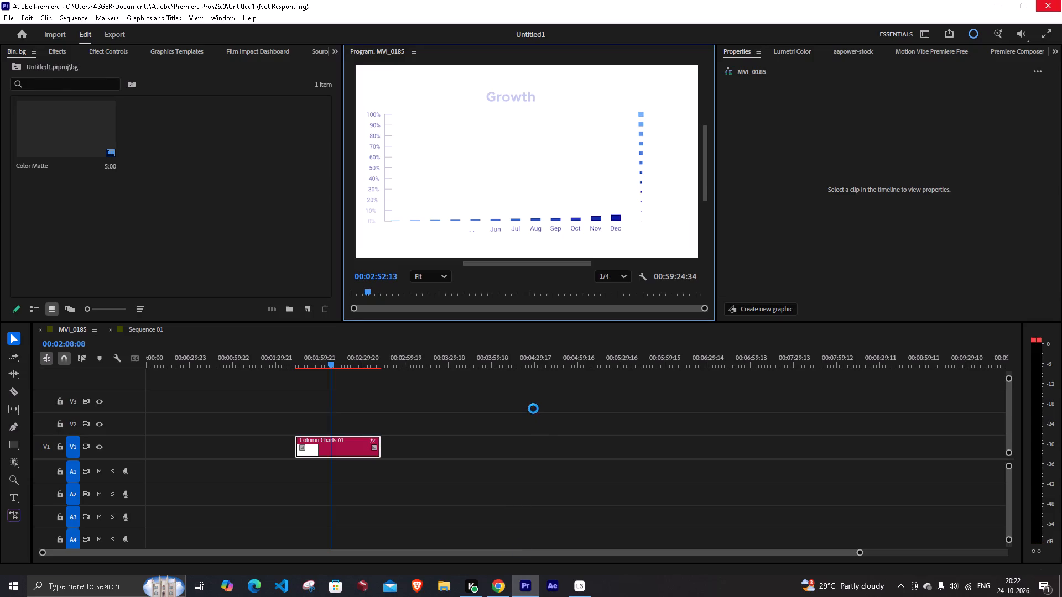
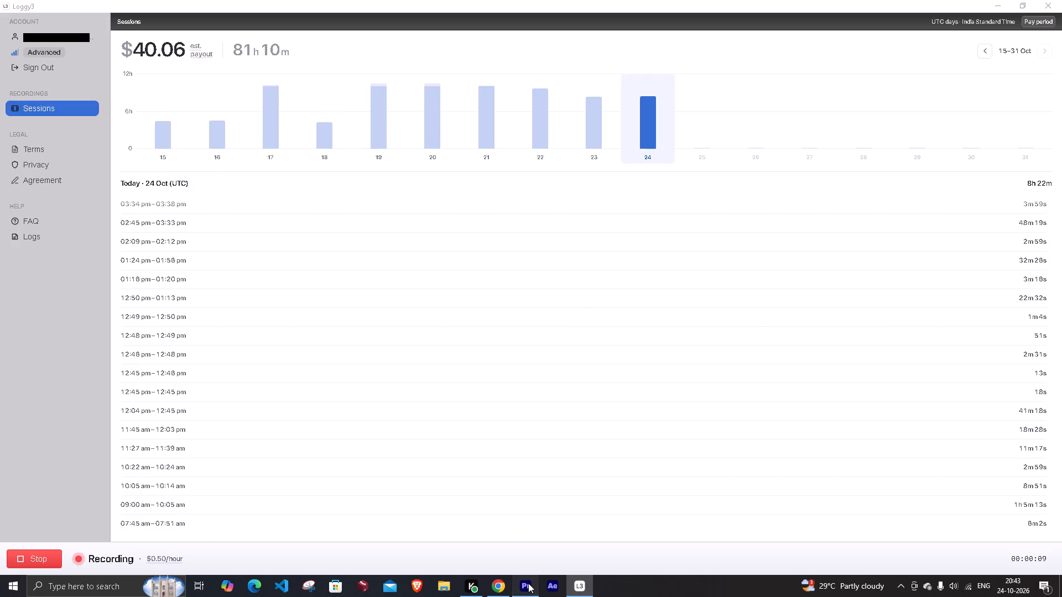
Switch back to Premiere and locate the stacked graphics clips shortly before 00:03:00:00 in the MVI_0185 sequence.
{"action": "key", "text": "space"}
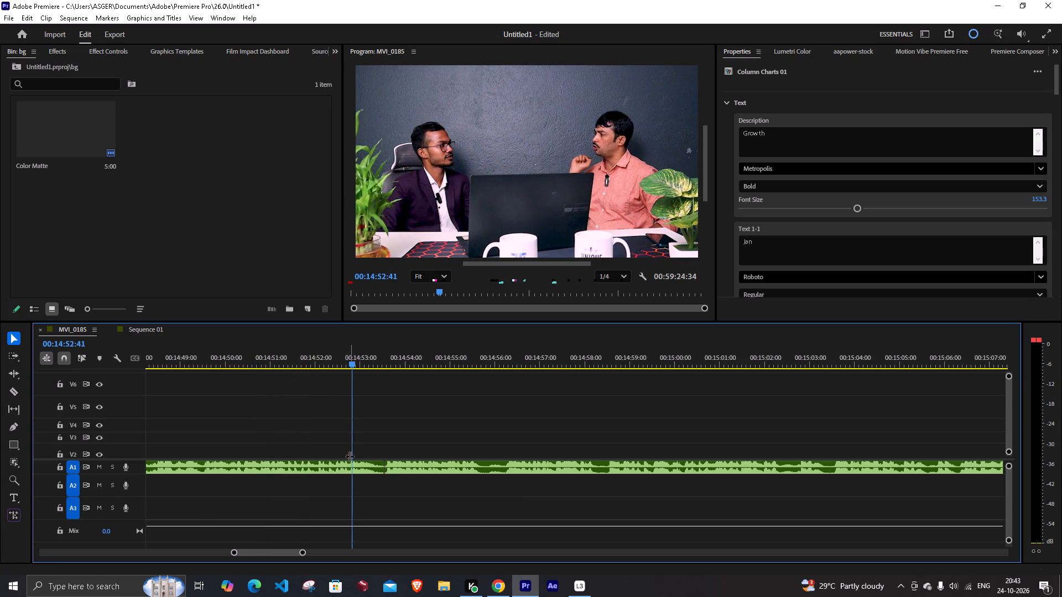
{"action": "left_click_drag", "start_coordinate": [301, 552], "coordinate": [483, 535]}
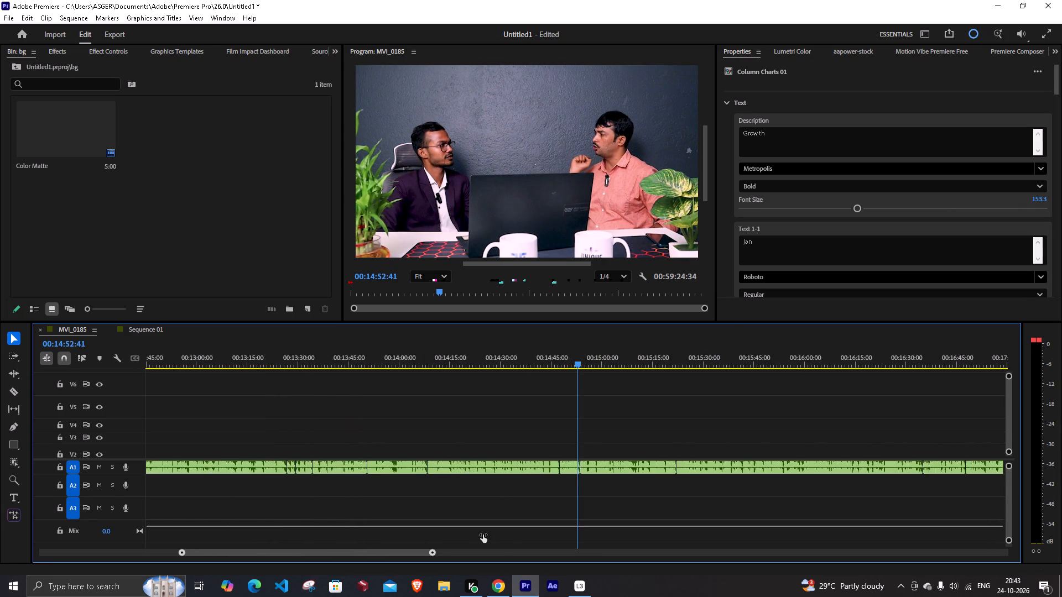
{"action": "left_click_drag", "start_coordinate": [483, 535], "coordinate": [701, 531]}
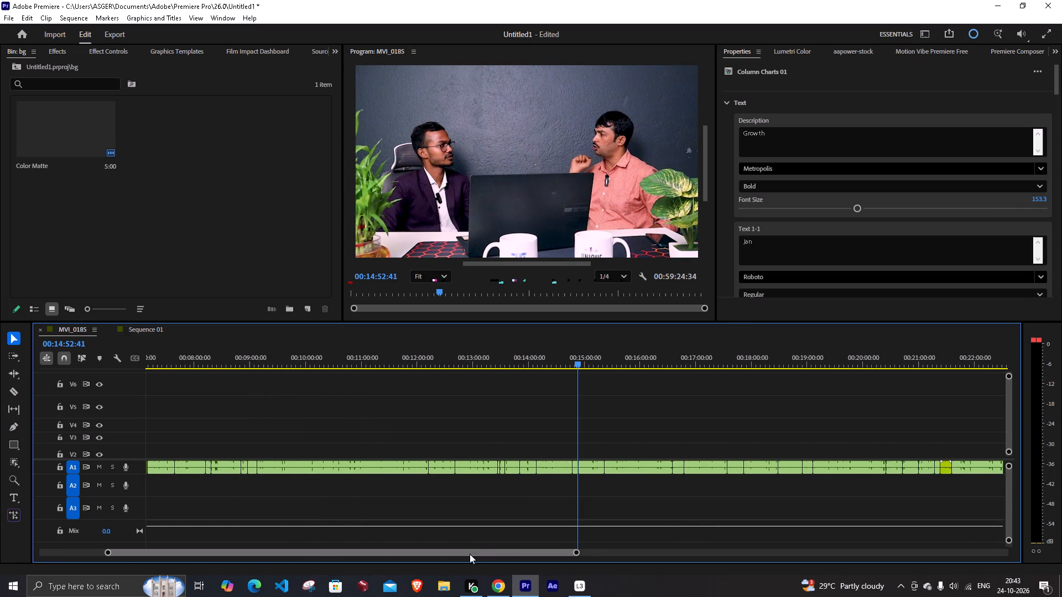
{"action": "left_click_drag", "start_coordinate": [460, 557], "coordinate": [401, 550]}
{"action": "left_click_drag", "start_coordinate": [394, 554], "coordinate": [335, 553]}
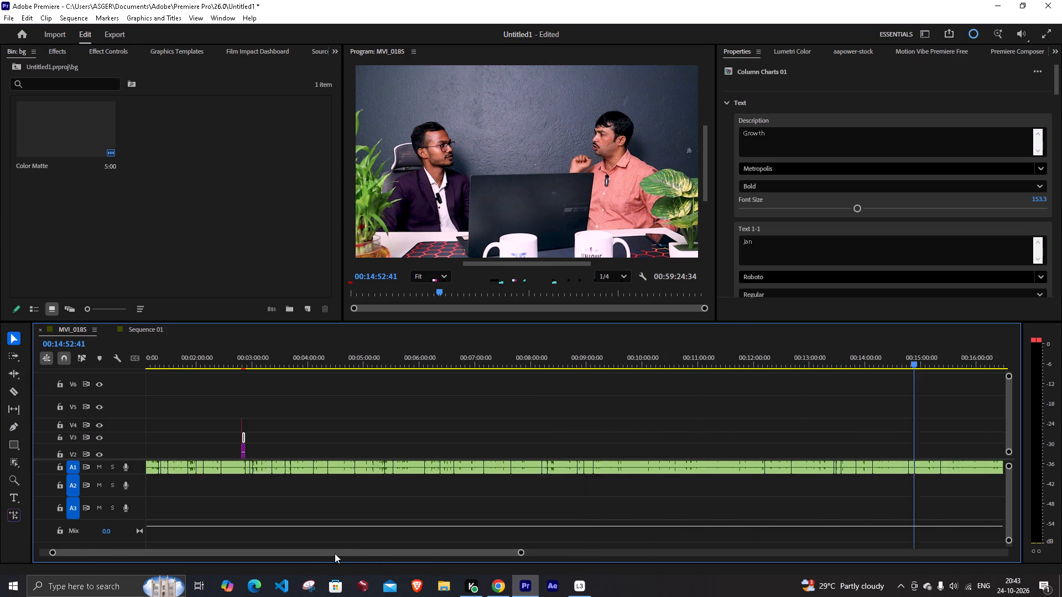
Play back the Column Charts 01 section of MVI_0185, from about 00:02:48 to 00:02:52, to check its animation.
{"action": "left_click_drag", "start_coordinate": [335, 553], "coordinate": [329, 553]}
{"action": "left_click_drag", "start_coordinate": [298, 354], "coordinate": [300, 363]}
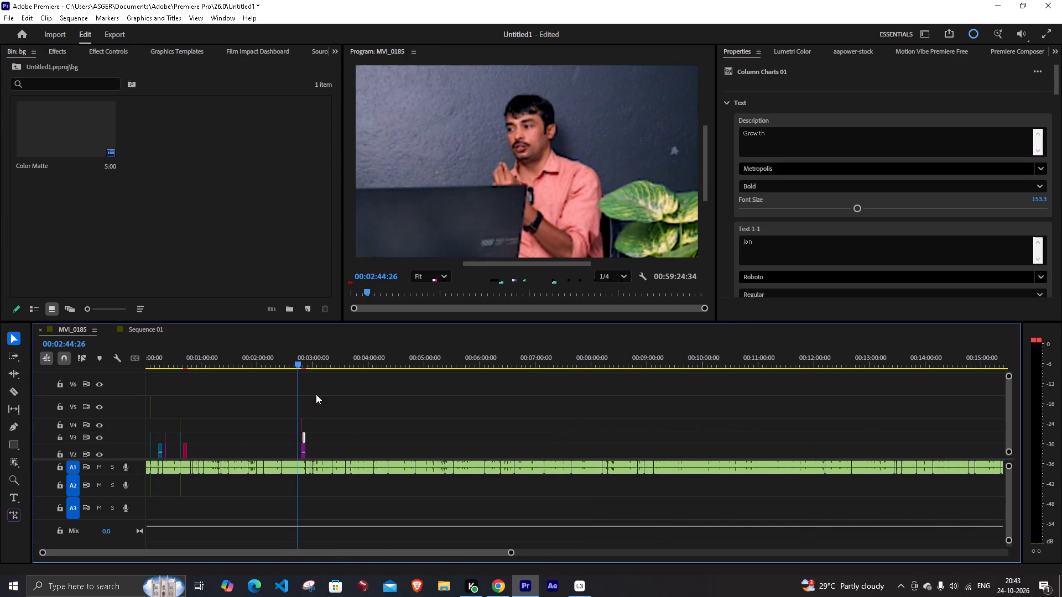
{"action": "left_click_drag", "start_coordinate": [511, 553], "coordinate": [158, 500]}
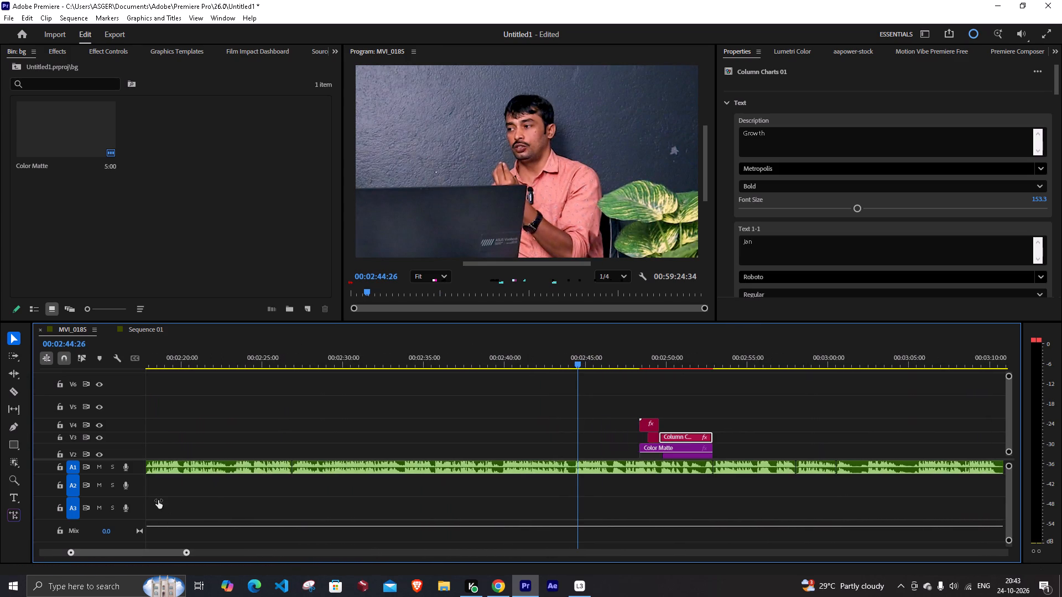
{"action": "left_click_drag", "start_coordinate": [158, 500], "coordinate": [142, 495]}
{"action": "left_click_drag", "start_coordinate": [656, 359], "coordinate": [662, 370]}
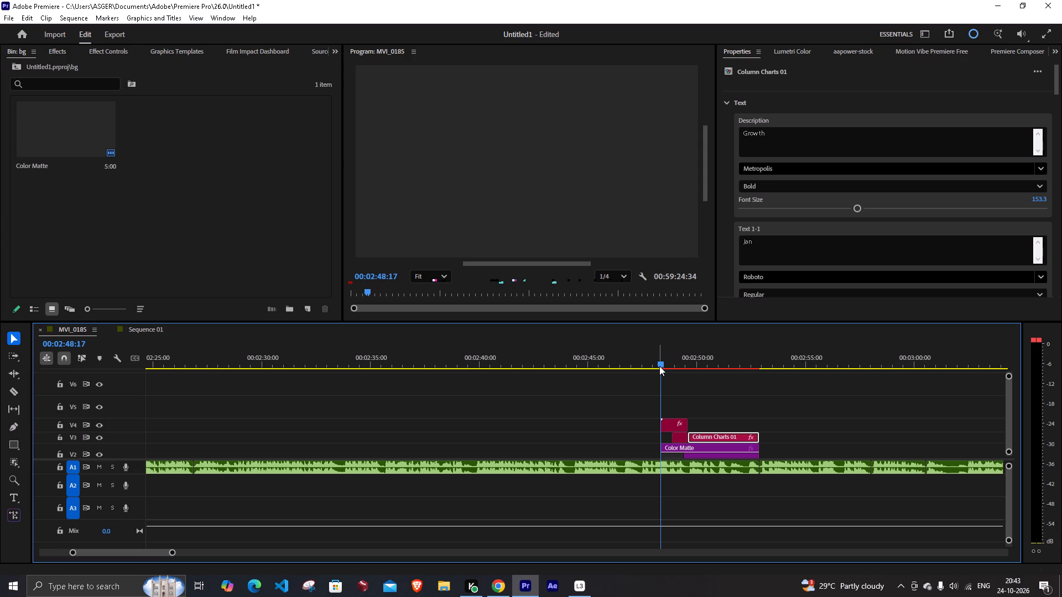
{"action": "key", "text": "space"}
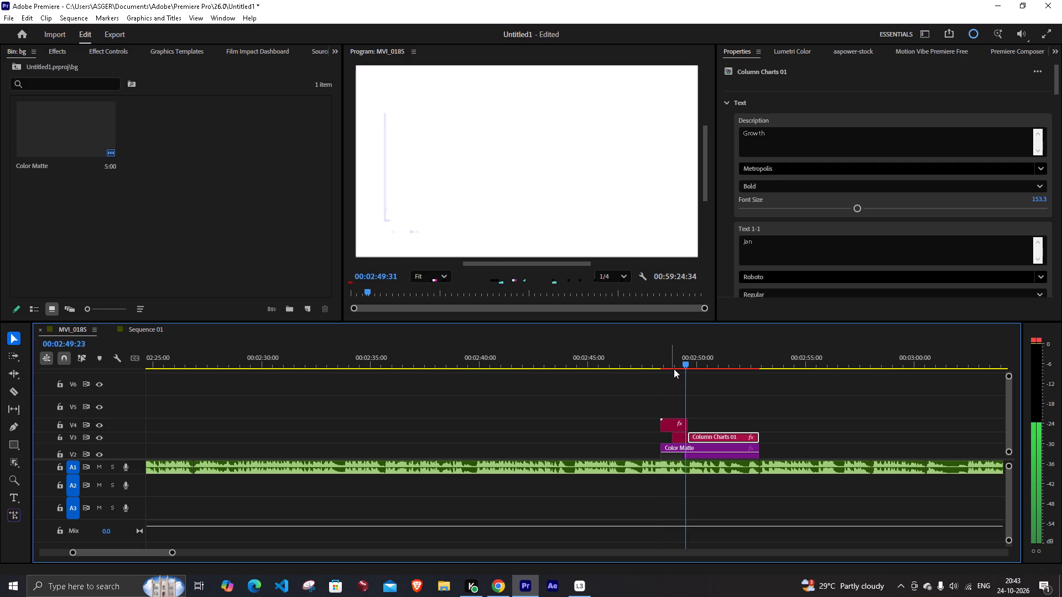
{"action": "key", "text": "space"}
{"action": "left_click_drag", "start_coordinate": [736, 355], "coordinate": [724, 366]}
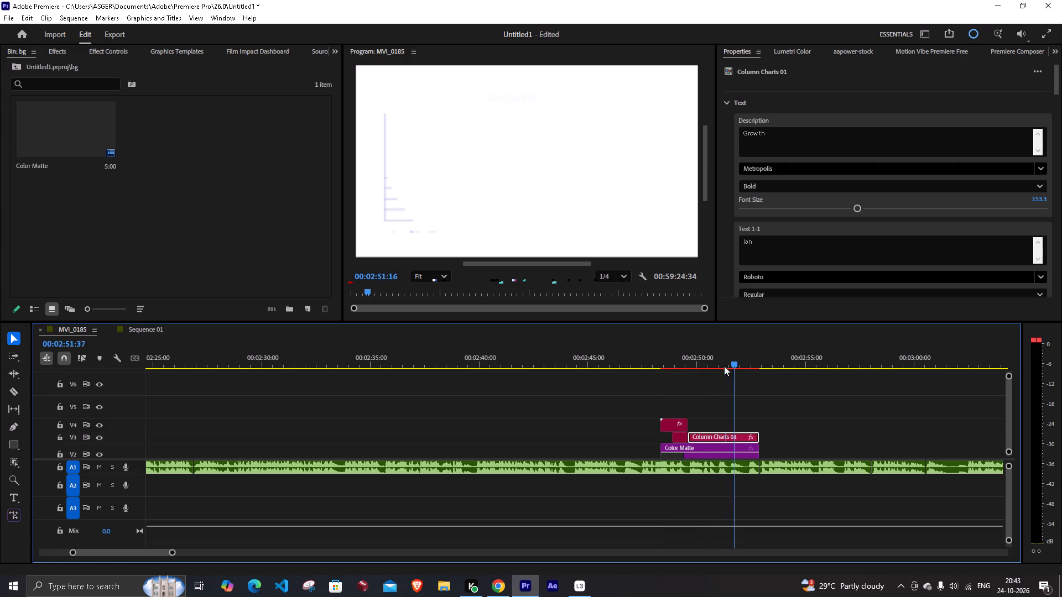
{"action": "left_click_drag", "start_coordinate": [724, 366], "coordinate": [687, 390]}
{"action": "key", "text": "space"}
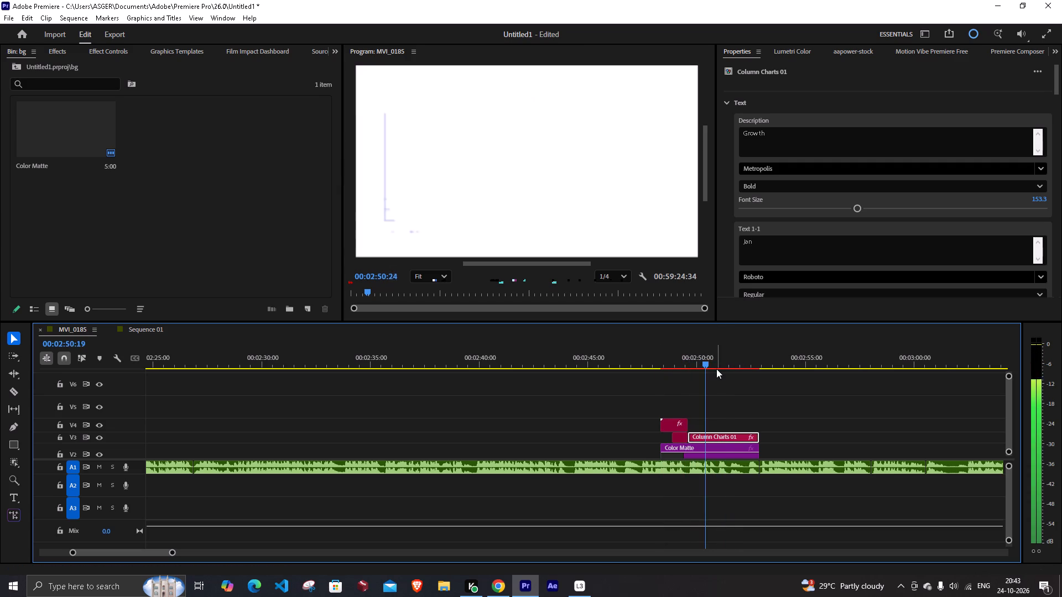
{"action": "key", "text": "space"}
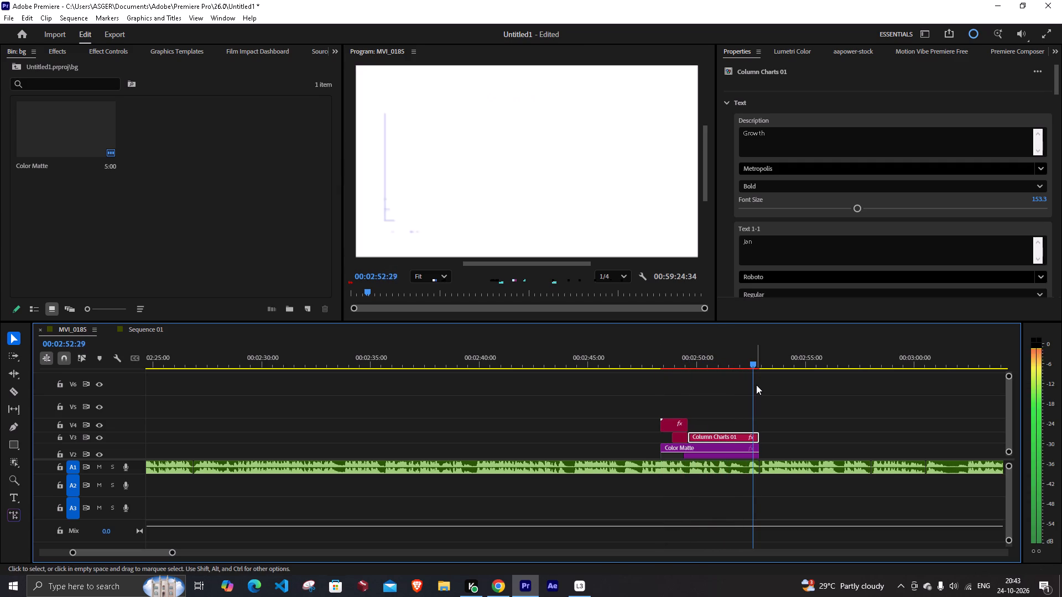
Delete the Column Charts 01 clip on V3 in the MVI_0185 sequence.
{"action": "left_click_drag", "start_coordinate": [774, 412], "coordinate": [731, 441]}
{"action": "key", "text": "BackSpace"}
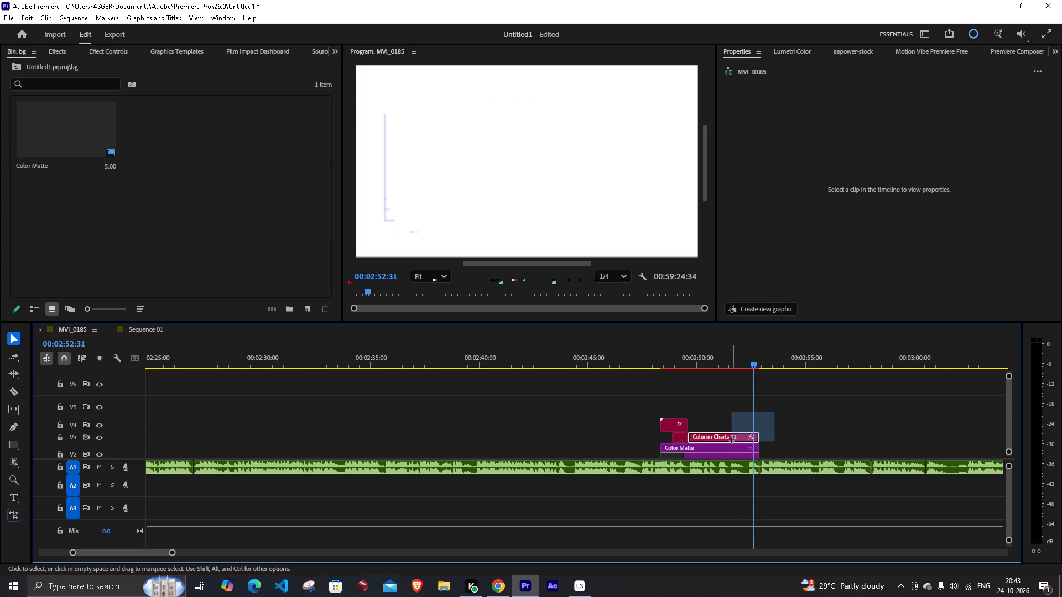
{"action": "left_click", "coordinate": [717, 453]}
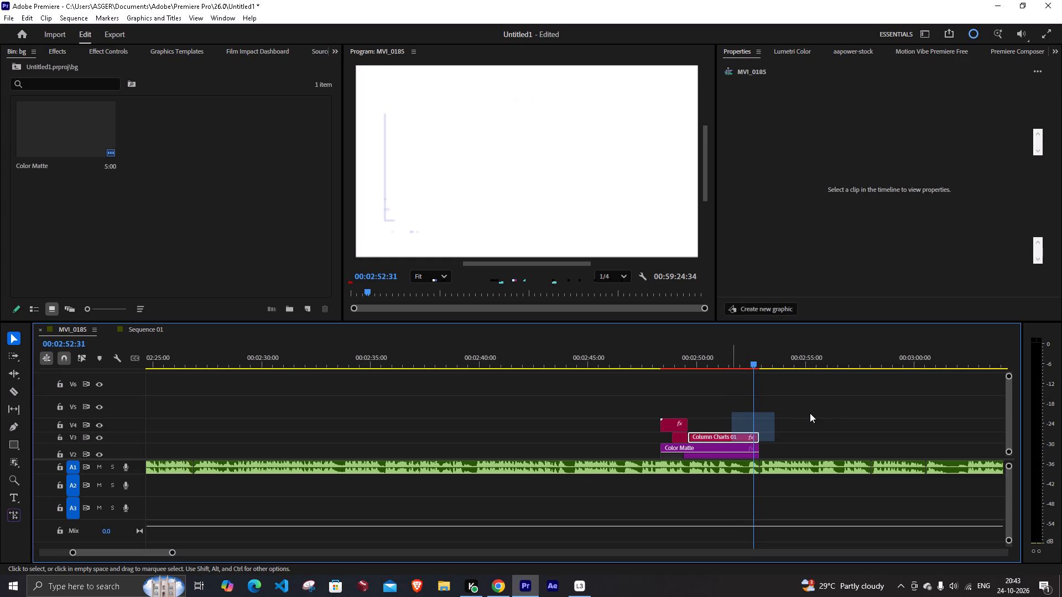
{"action": "left_click", "coordinate": [810, 413]}
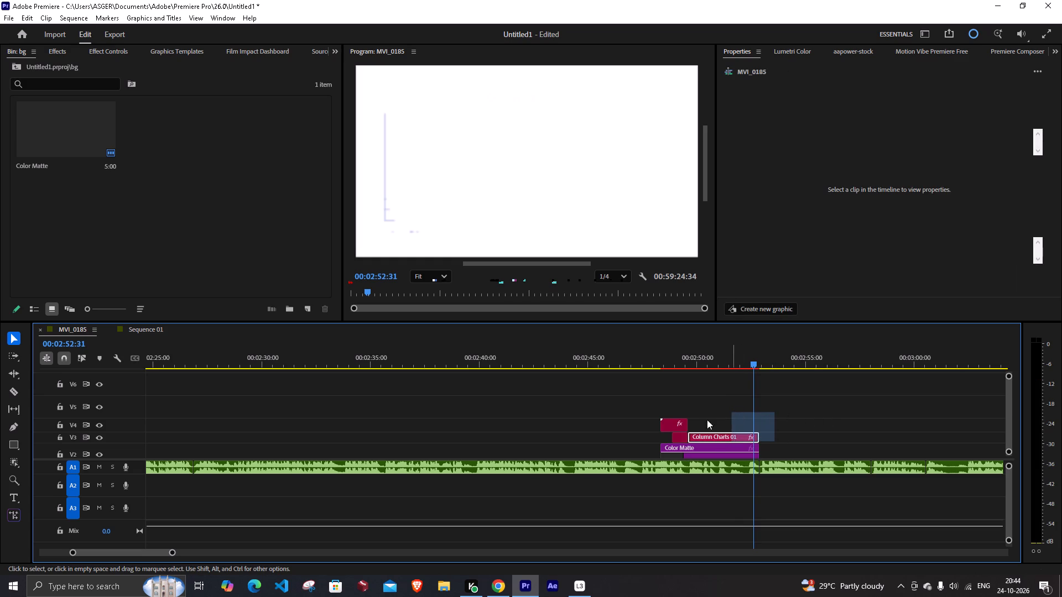